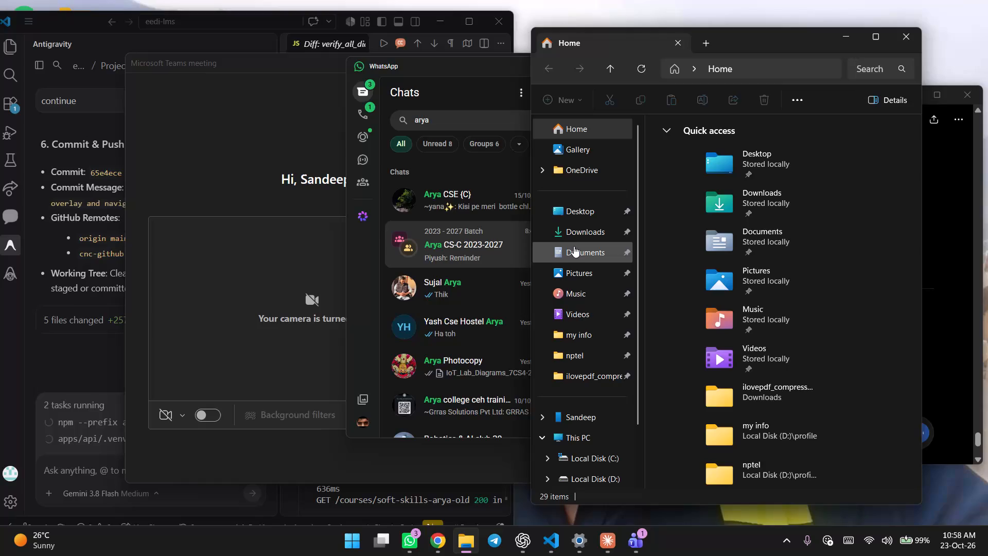
# Open the certificate DSA01936_483 (1).pdf from the nptel folder.
pyautogui.click(572, 239)
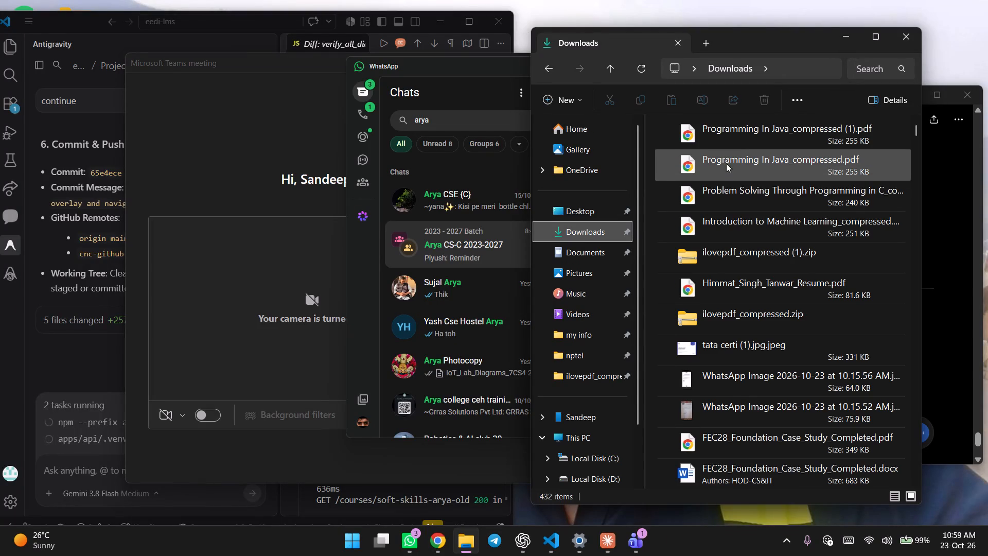
pyautogui.click(571, 363)
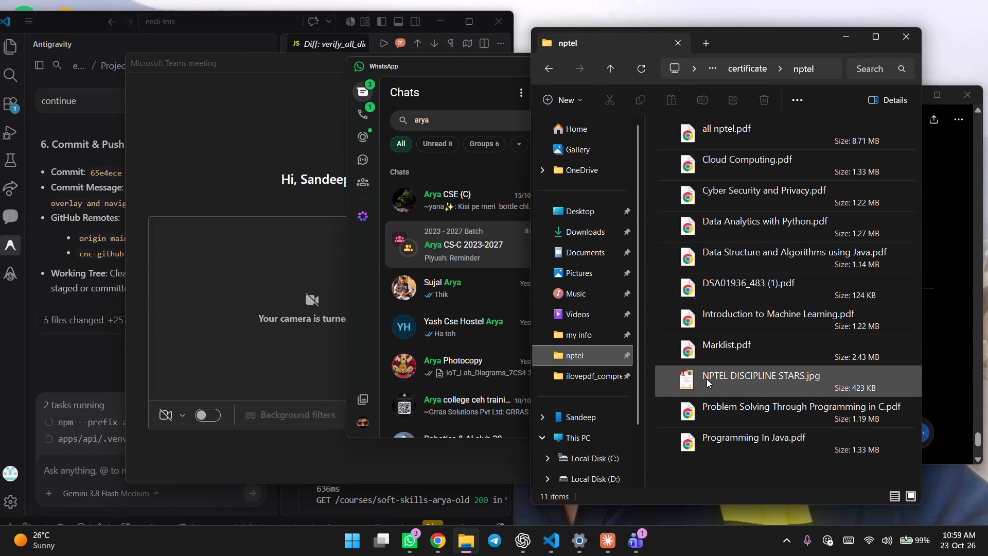
pyautogui.doubleClick(711, 288)
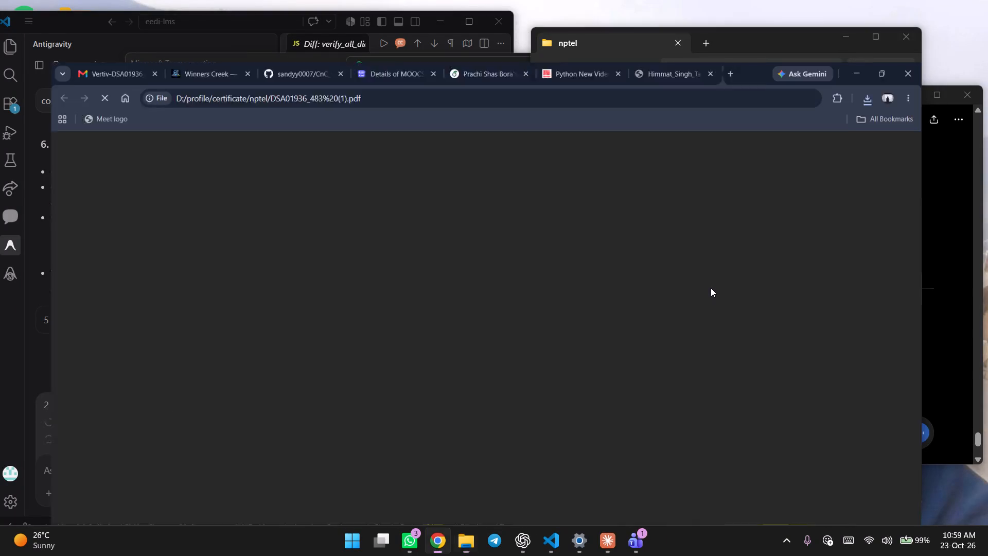
# Arrange the certificate window beside the other browser window and bring up the MOOCS course details form there.
pyautogui.moveTo(685, 10); pyautogui.dragTo(695, 45)
pyautogui.moveTo(759, 49); pyautogui.dragTo(754, 47)
pyautogui.moveTo(754, 47); pyautogui.dragTo(732, 29)
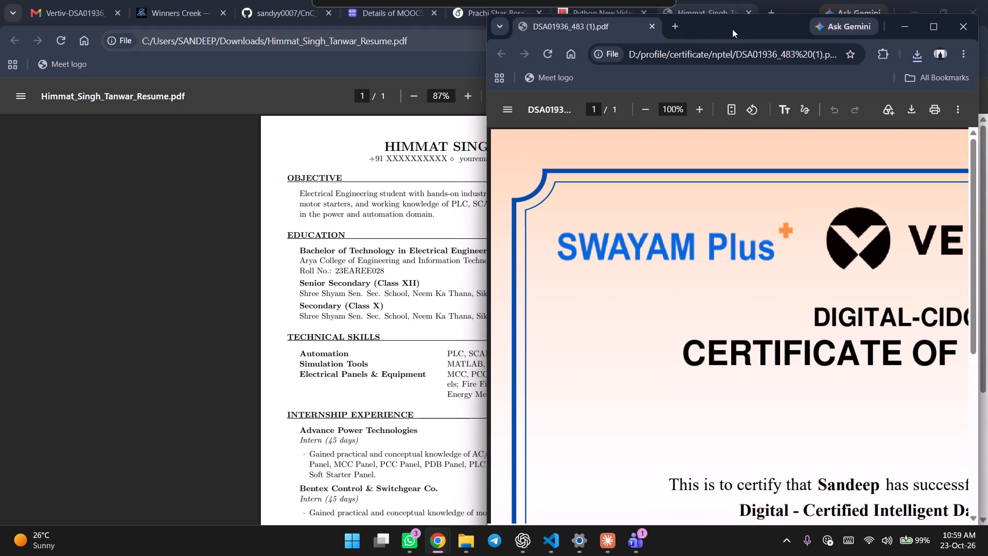
pyautogui.click(933, 7)
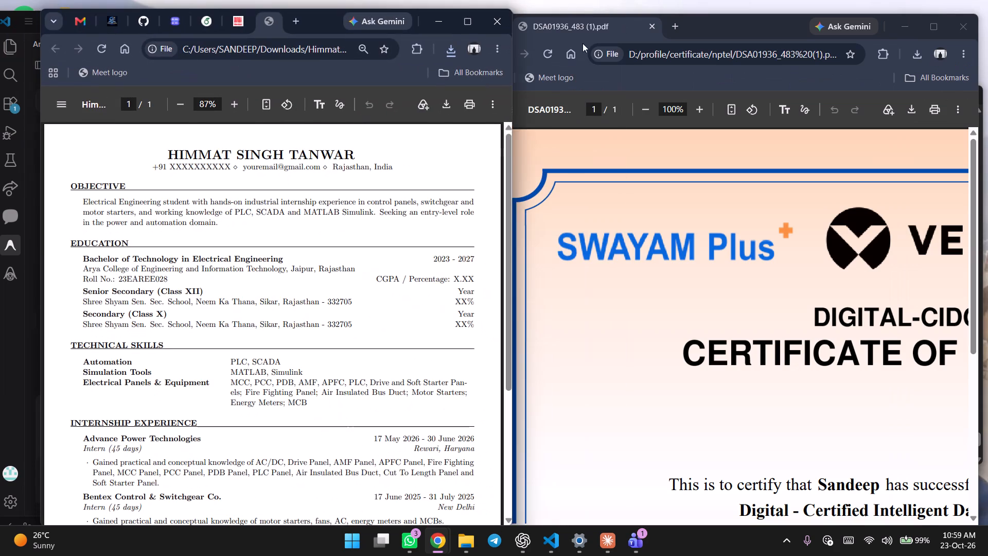
pyautogui.click(172, 27)
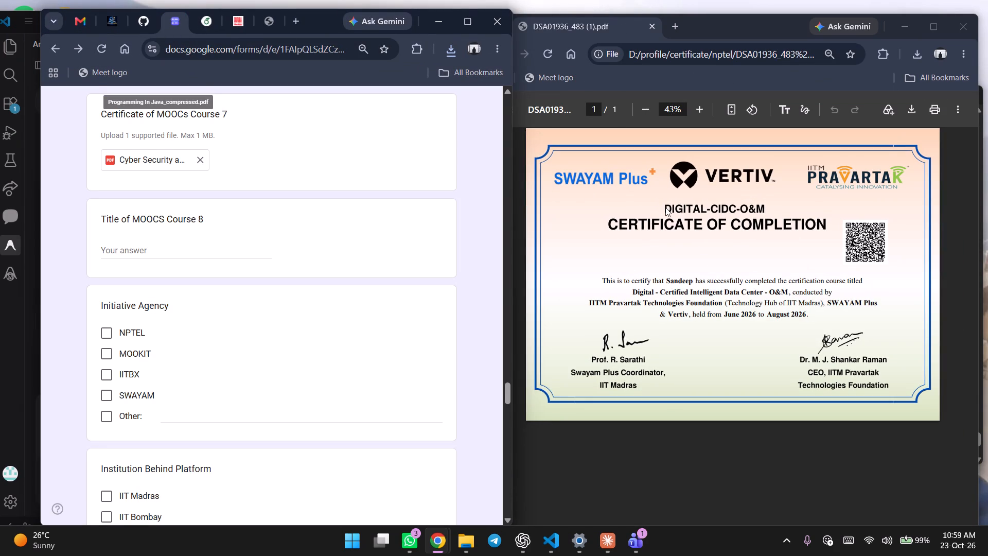
# Copy the course name "Digital - Certified Intelligent Data Center - O&M" from the certificate into Title of MOOCS Course 8.
pyautogui.moveTo(665, 207); pyautogui.dragTo(663, 293)
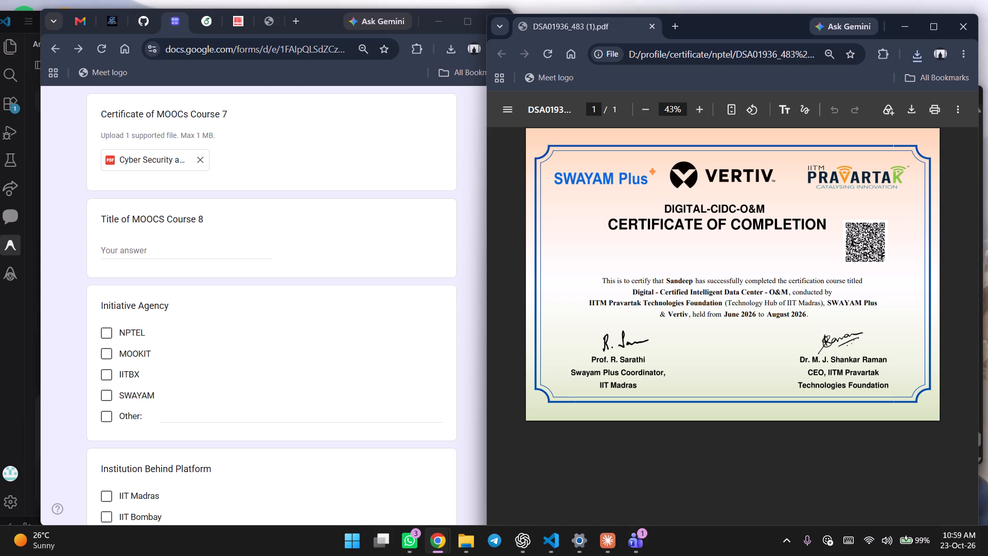
pyautogui.moveTo(663, 293); pyautogui.dragTo(632, 293)
pyautogui.moveTo(632, 293); pyautogui.dragTo(768, 286)
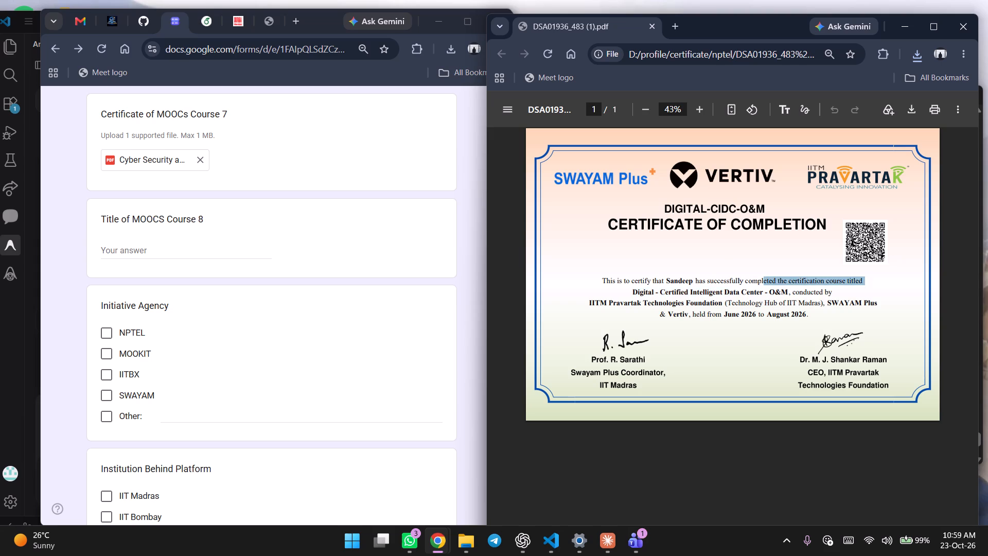
pyautogui.moveTo(768, 286); pyautogui.dragTo(790, 290)
pyautogui.hotkey('ctrl', 'c')
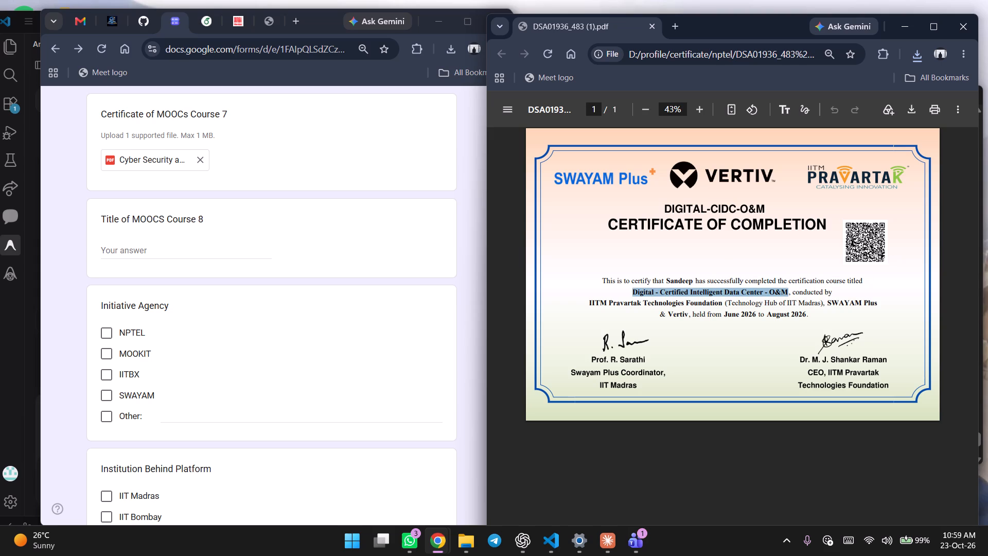
pyautogui.click(114, 245)
pyautogui.hotkey('ctrl', 'v')
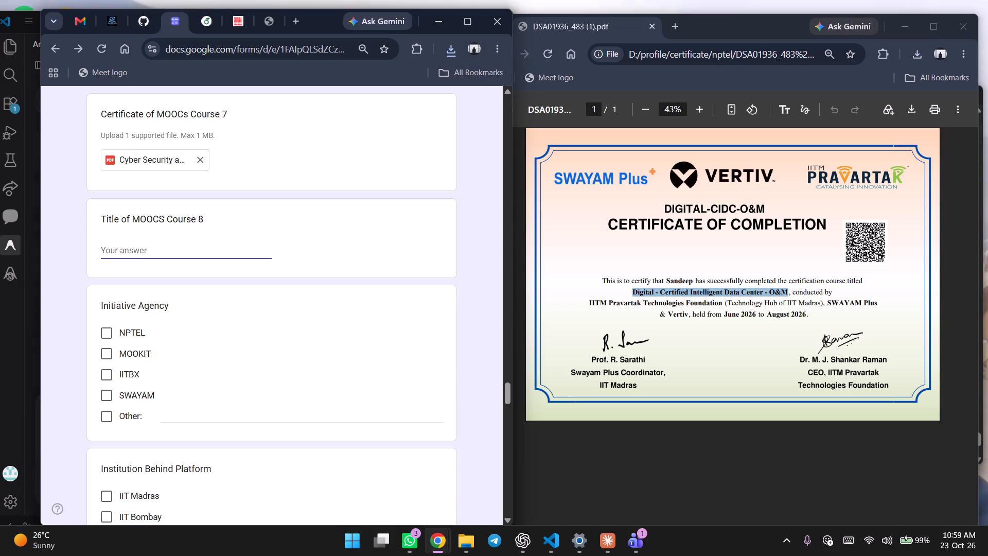
# Mark SWAYAM as the initiative agency and IIT Madras as the institution behind the platform for course 8.
pyautogui.click(121, 393)
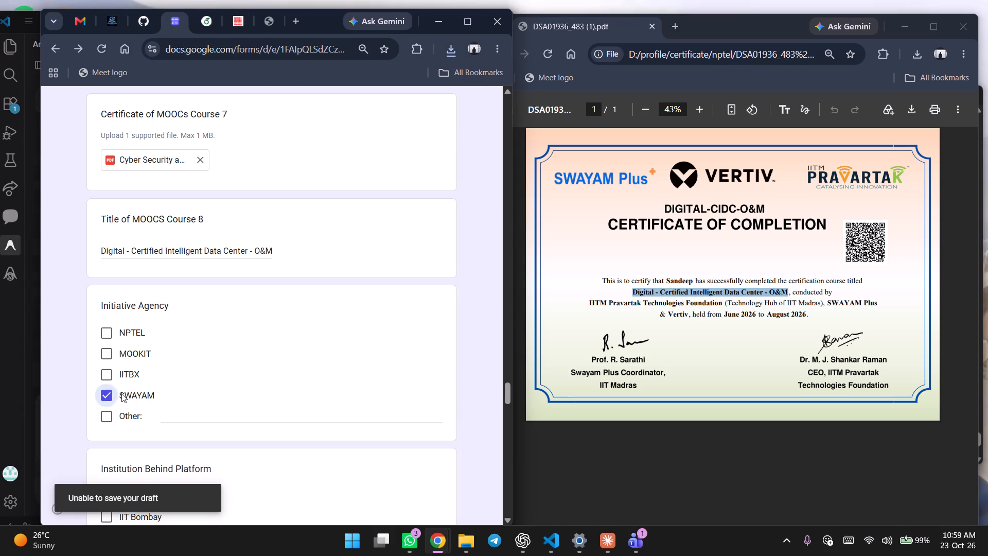
pyautogui.scroll(-2, 118, 416)
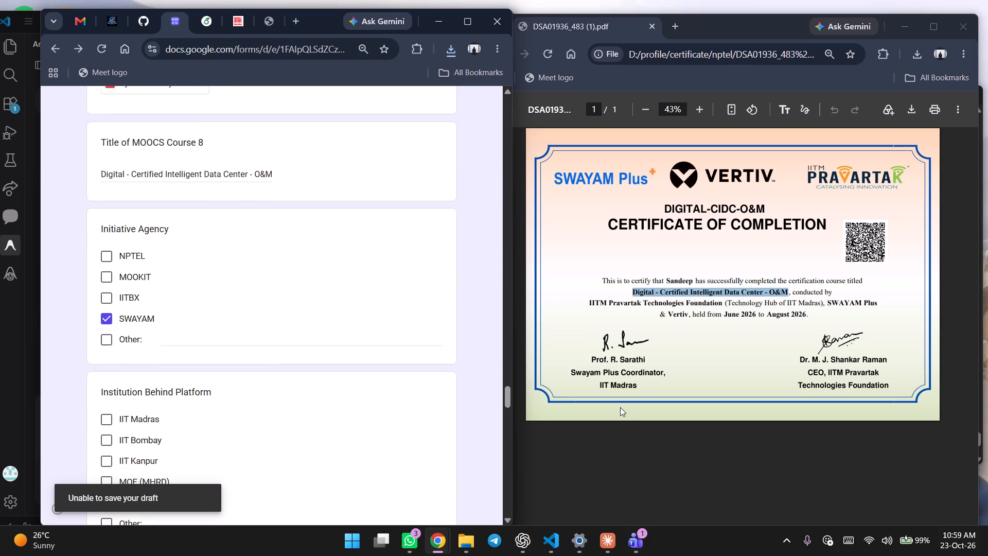
pyautogui.click(127, 417)
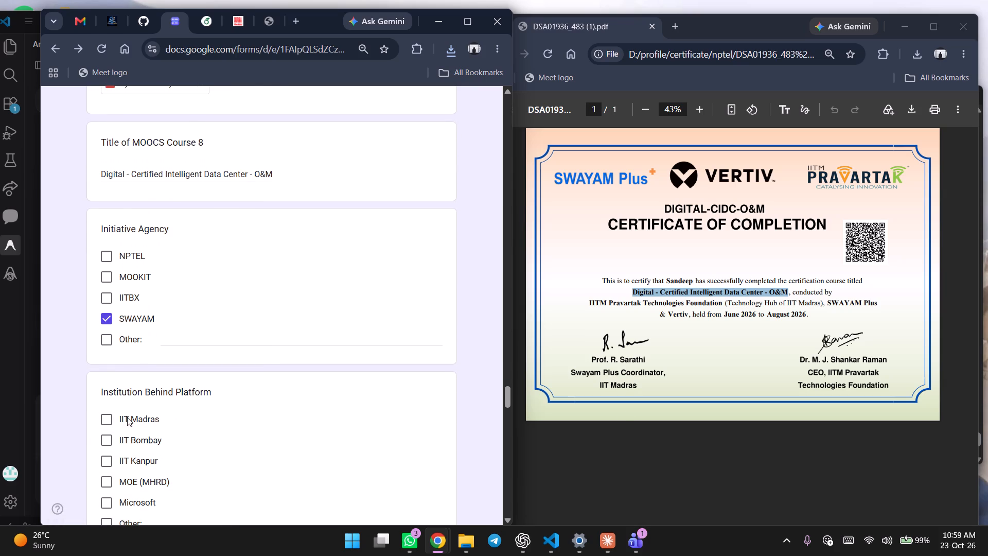
# Set the semester in which course 8 was completed to VI SEMESTER.
pyautogui.scroll(-2, 127, 417)
pyautogui.click(139, 460)
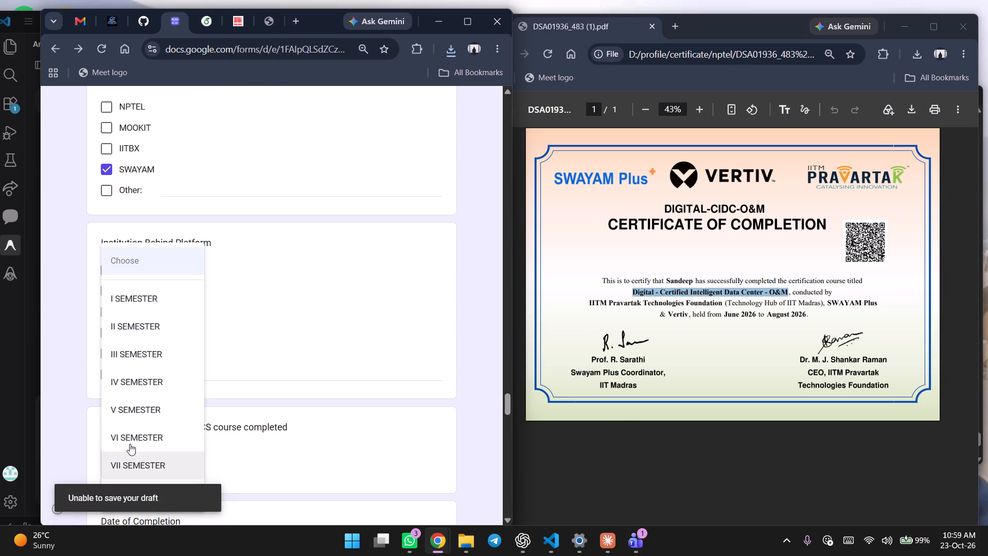
pyautogui.click(129, 443)
# Set course 8's Date of Completion to 23-Jun-2026.
pyautogui.scroll(-3, 129, 443)
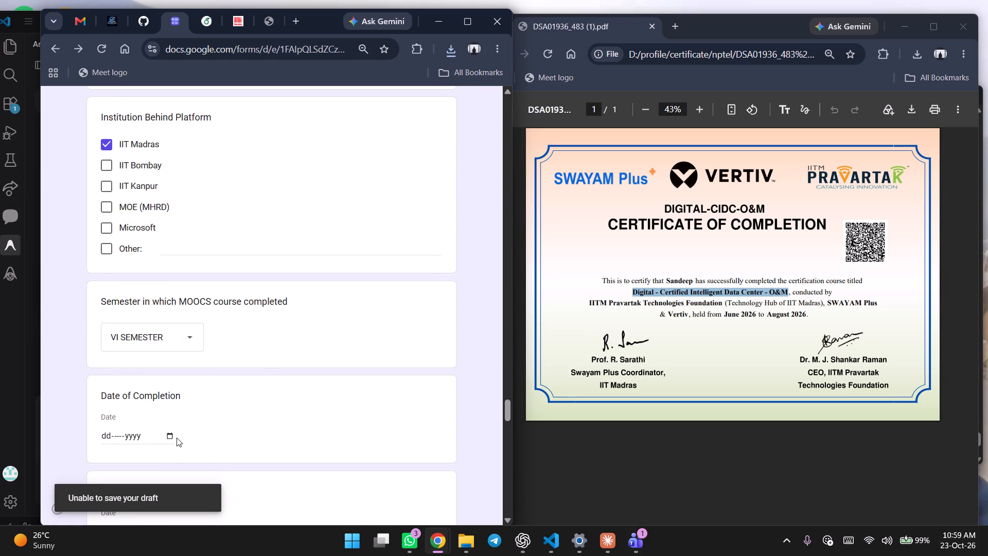
pyautogui.click(168, 434)
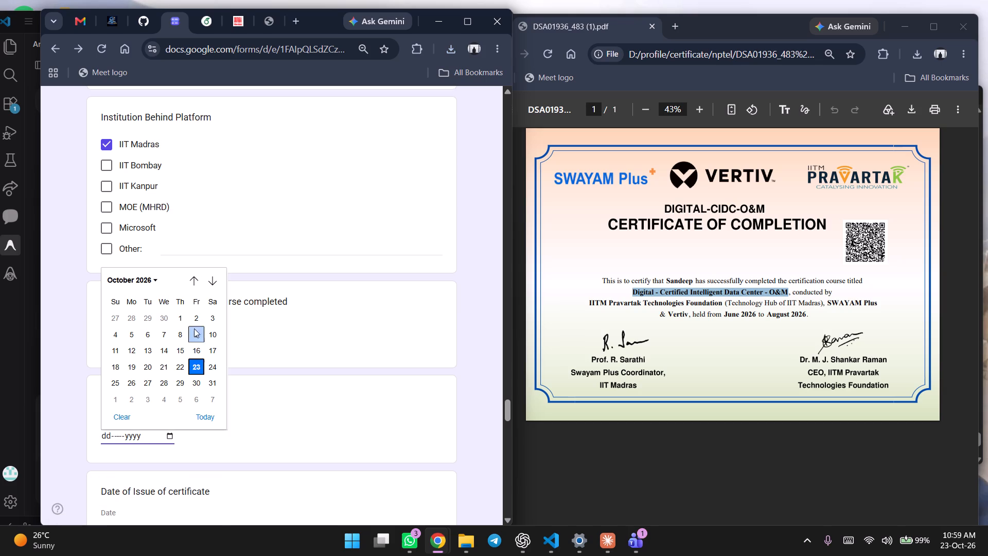
pyautogui.scroll(3, 149, 289)
pyautogui.scroll(6, 137, 329)
pyautogui.click(133, 281)
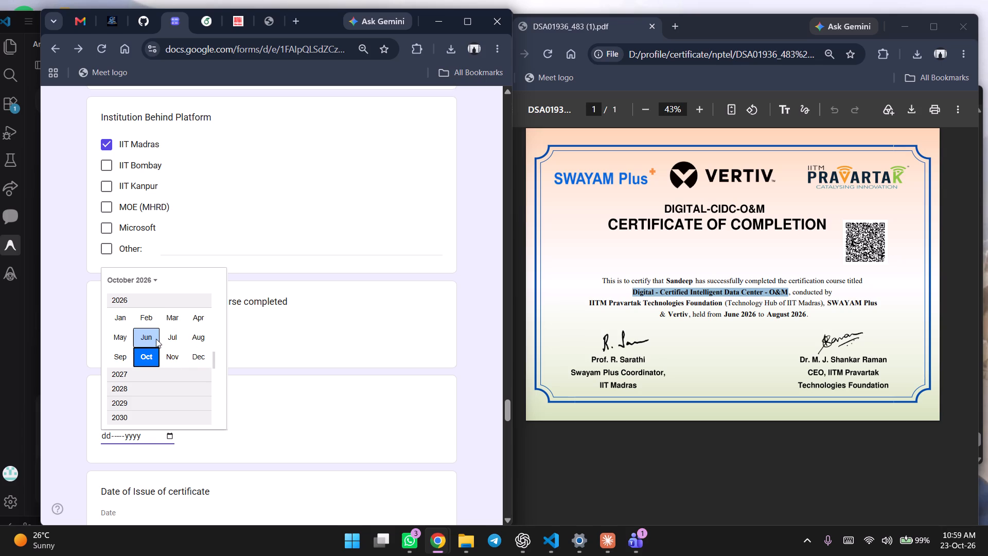
pyautogui.click(156, 339)
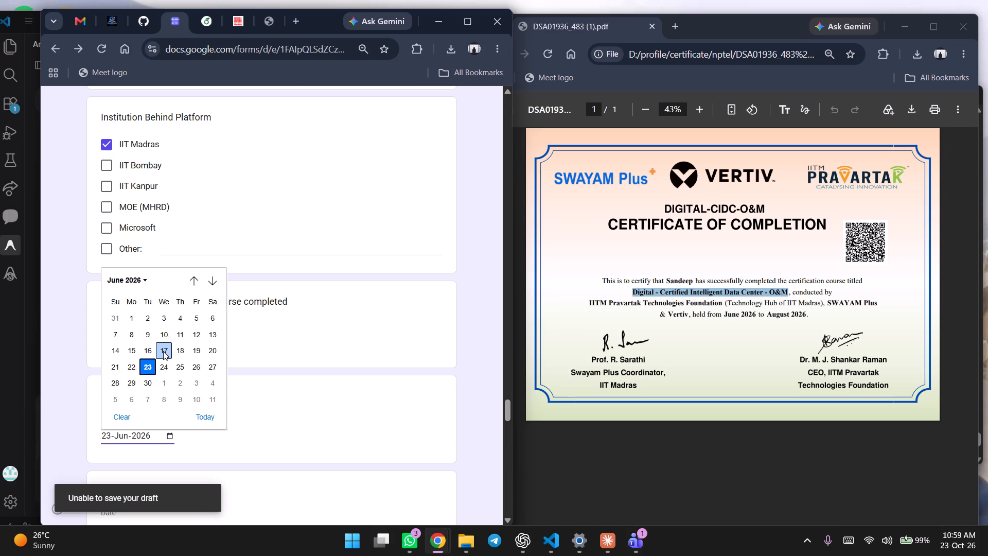
pyautogui.click(284, 422)
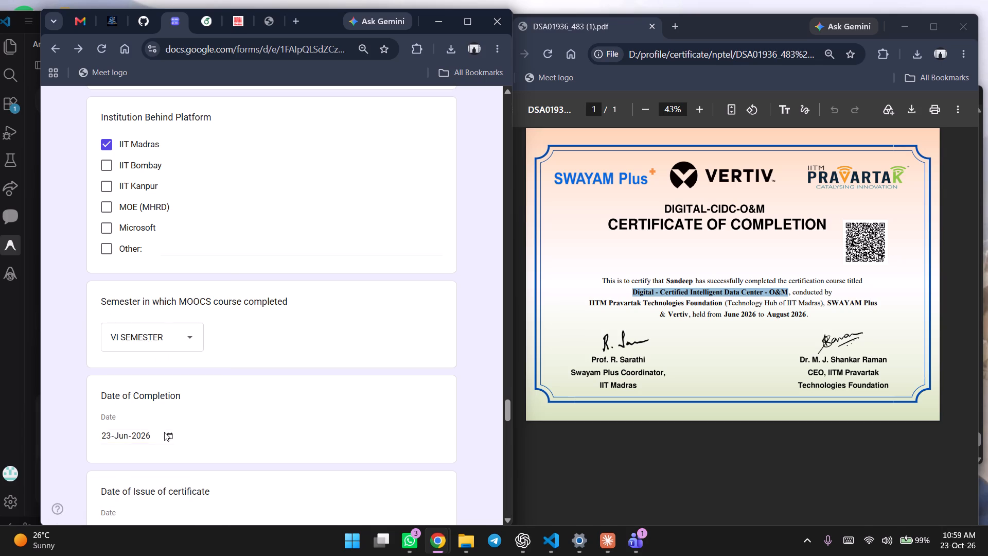
# Set course 8's Date of Issue of certificate to 10-Sep-2026.
pyautogui.scroll(-2, 164, 435)
pyautogui.click(169, 435)
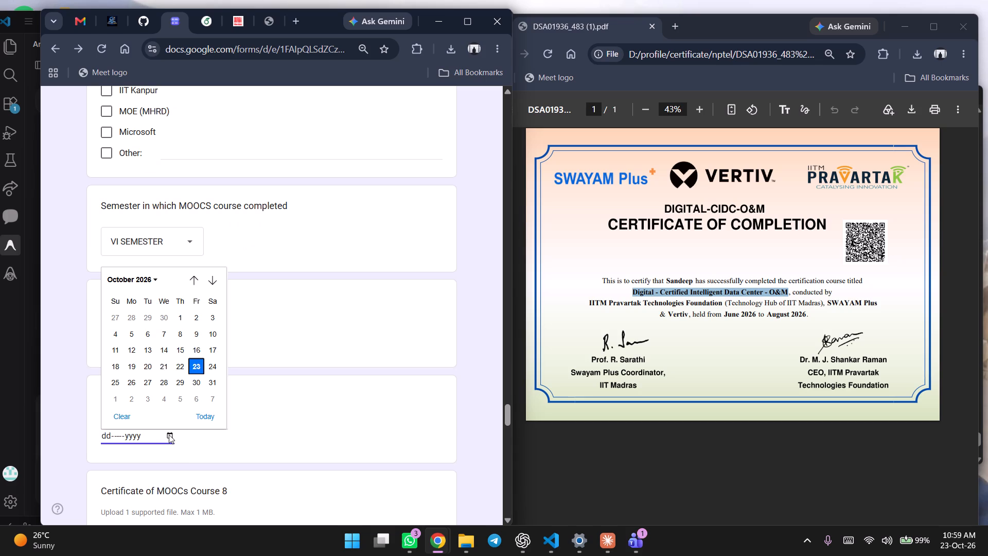
pyautogui.click(140, 285)
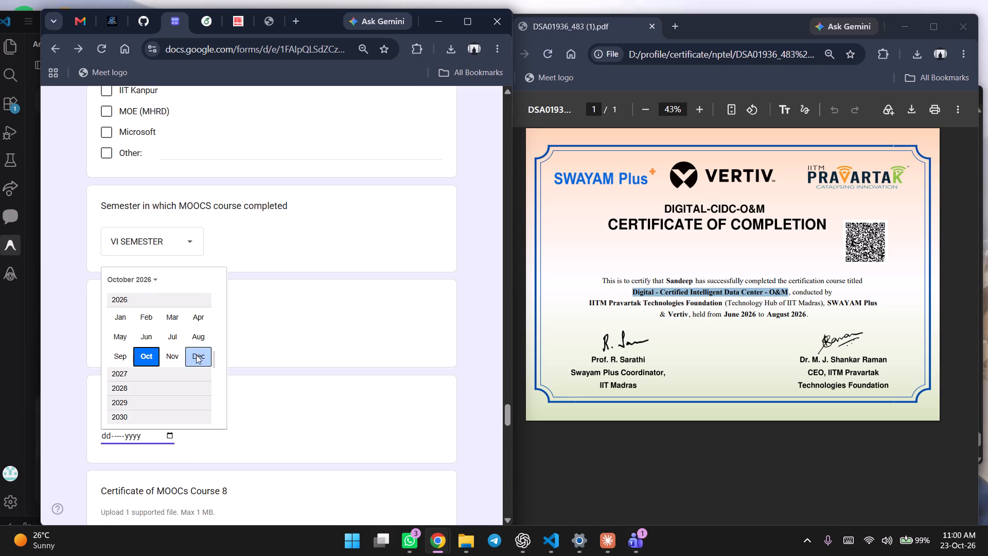
pyautogui.click(127, 361)
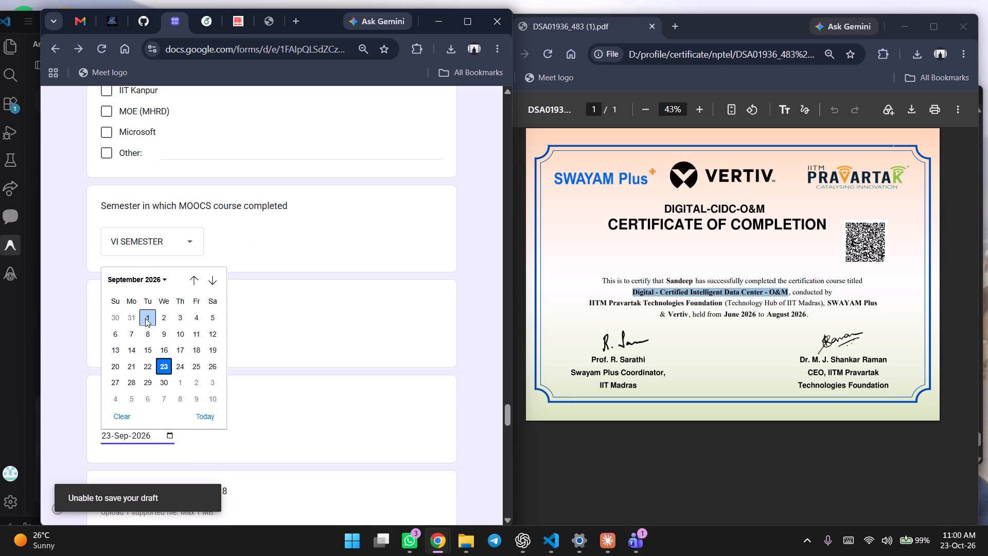
pyautogui.click(178, 339)
# Upload DSA01936_483 (1).pdf from the nptel folder as the Certificate of MOOCs Course 8.
pyautogui.scroll(-1, 273, 427)
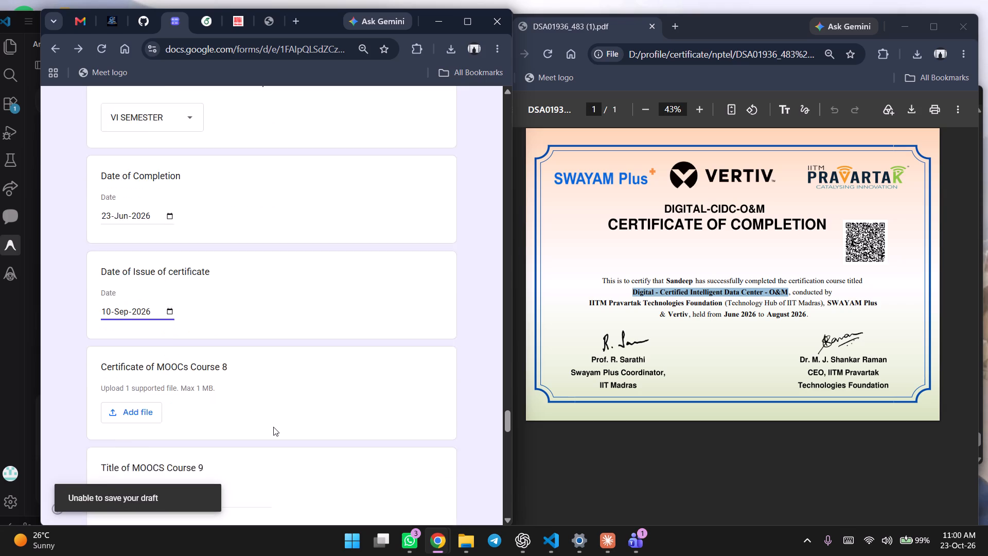
pyautogui.scroll(-2, 273, 427)
pyautogui.scroll(-1, 144, 387)
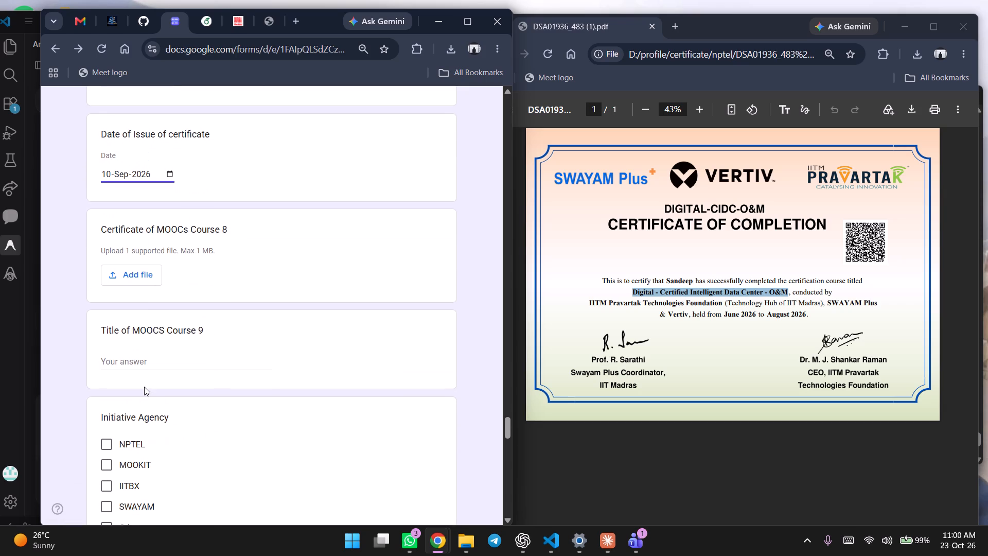
pyautogui.scroll(-1, 144, 387)
pyautogui.click(127, 265)
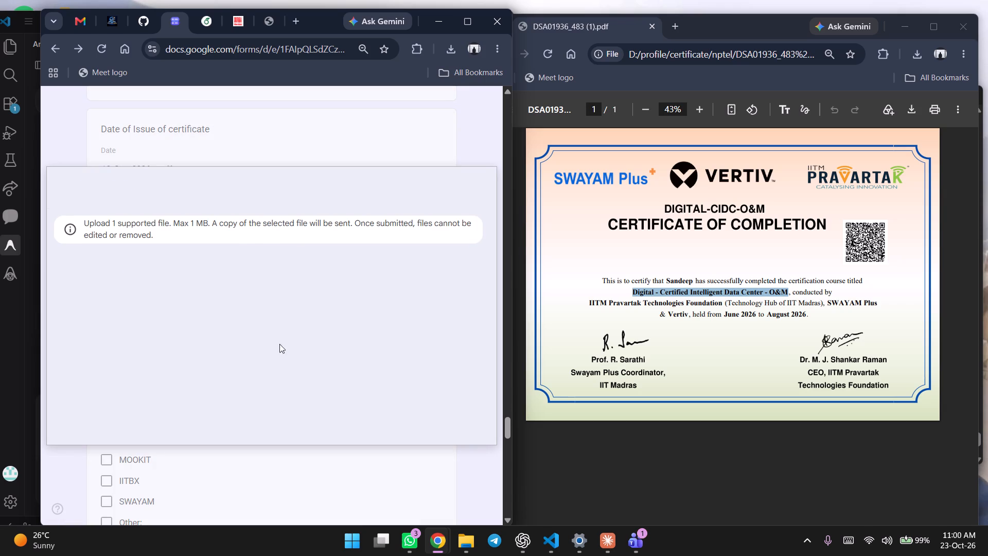
pyautogui.click(272, 384)
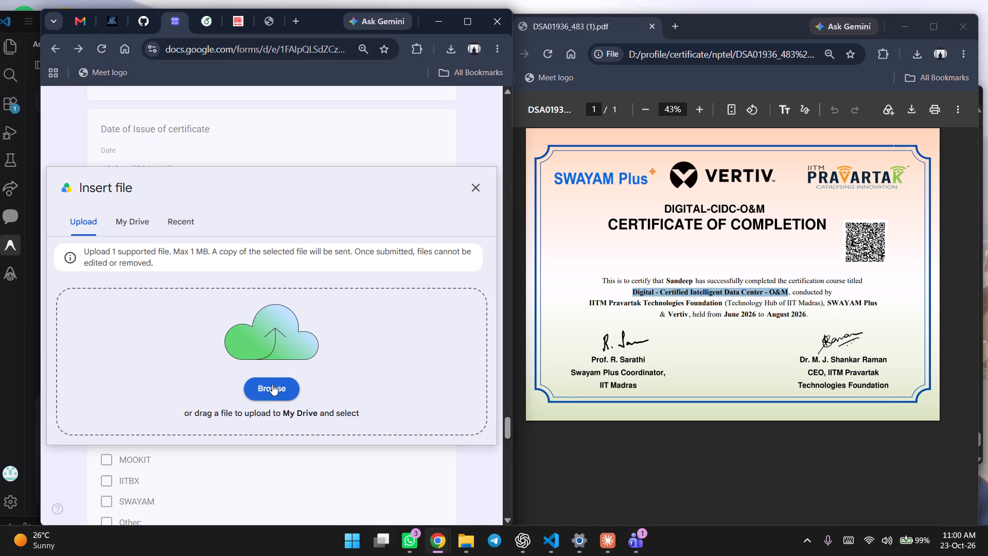
pyautogui.click(272, 384)
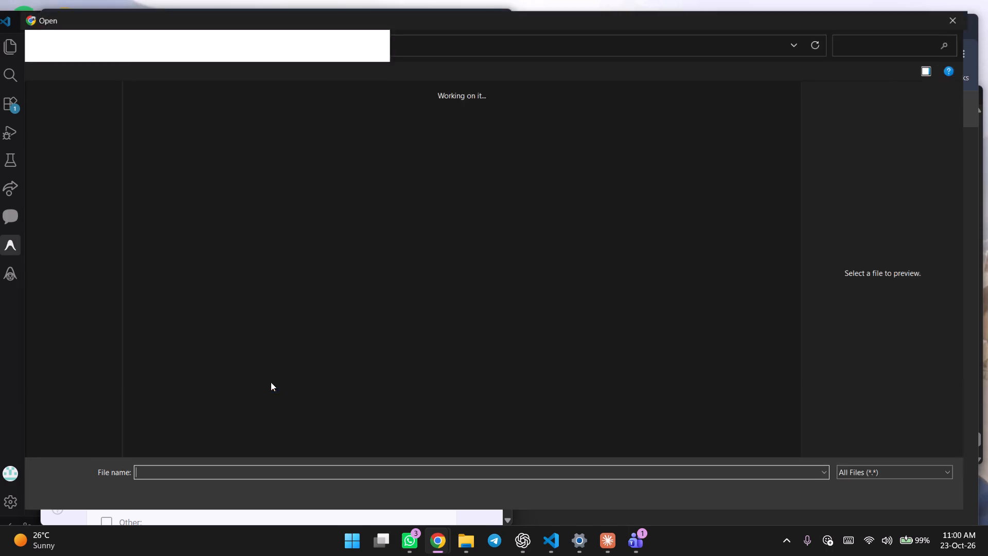
pyautogui.click(70, 321)
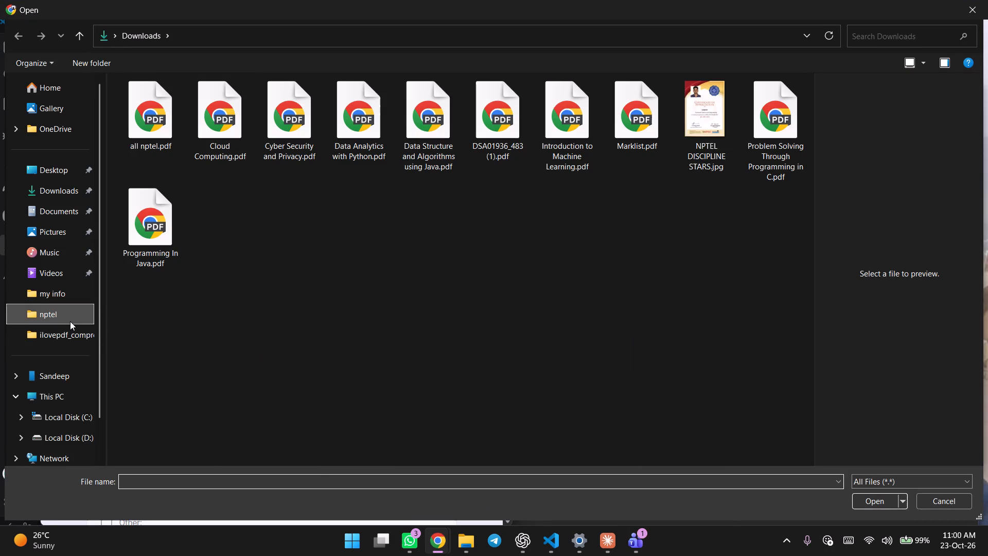
pyautogui.click(498, 146)
pyautogui.press('Return')
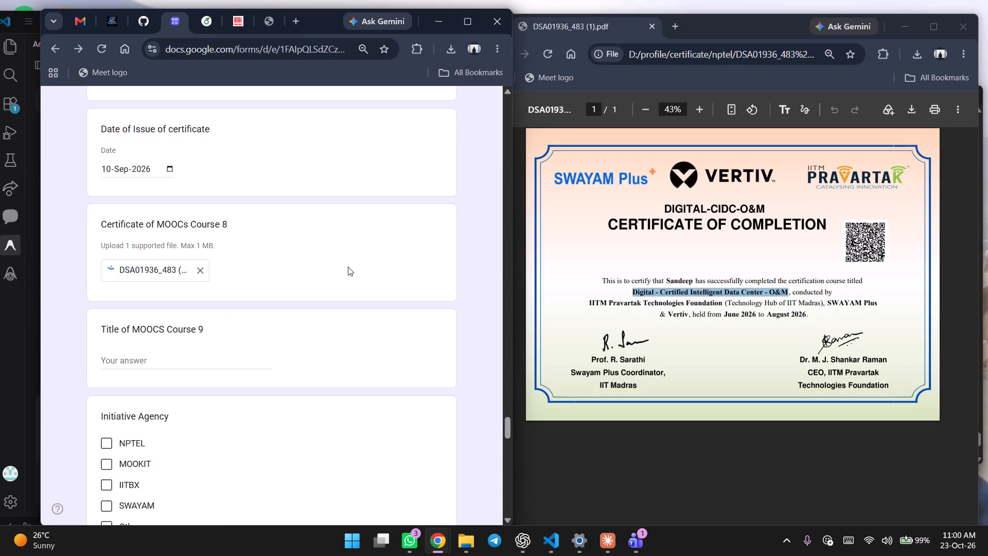
# Try to proceed from the end of the MOOCS courses section, and update the form to its latest saved draft.
pyautogui.scroll(-8, 263, 326)
pyautogui.scroll(-11, 235, 415)
pyautogui.click(158, 424)
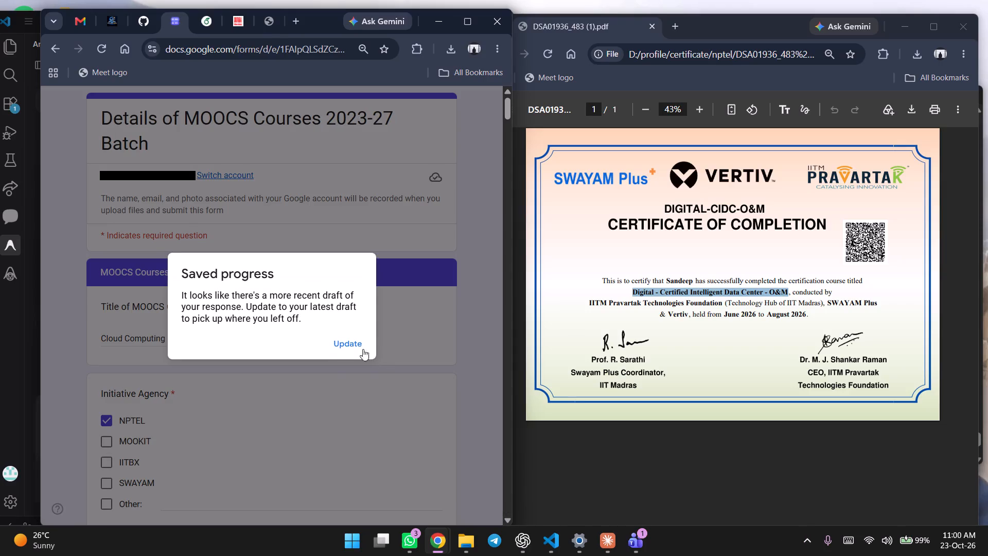
pyautogui.click(356, 345)
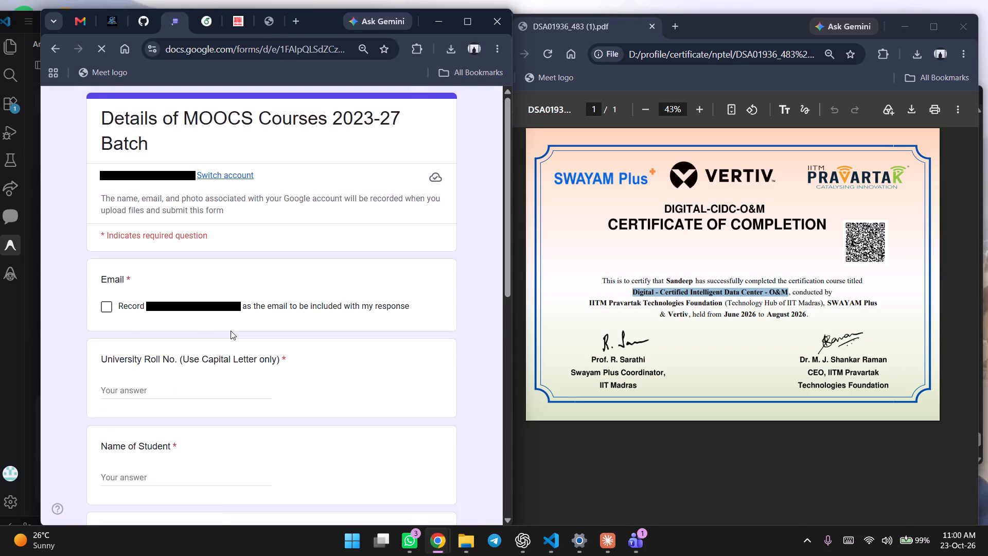
# Set the Branch to Computer Science Engineering and proceed to the MOOCS Courses section.
pyautogui.scroll(-6, 231, 331)
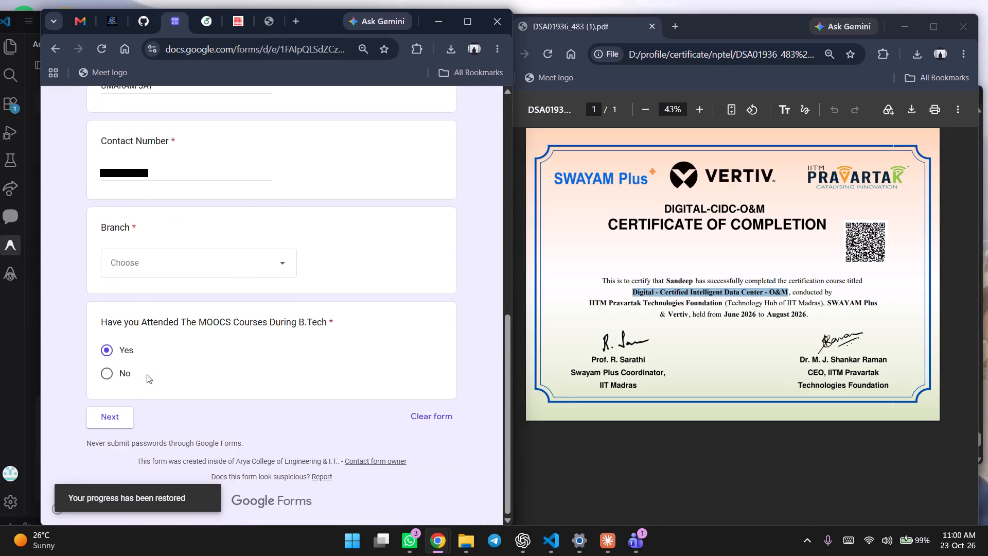
pyautogui.click(125, 411)
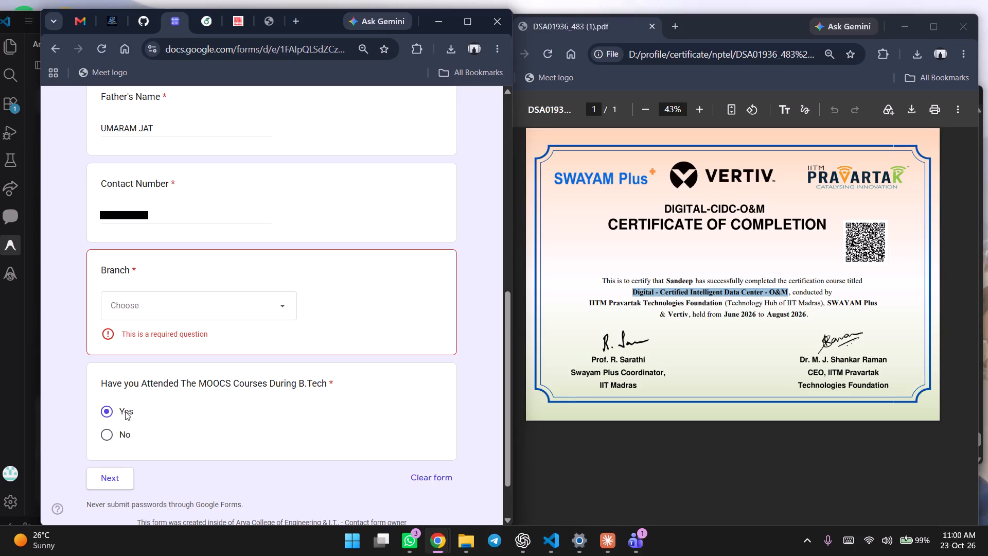
pyautogui.click(139, 293)
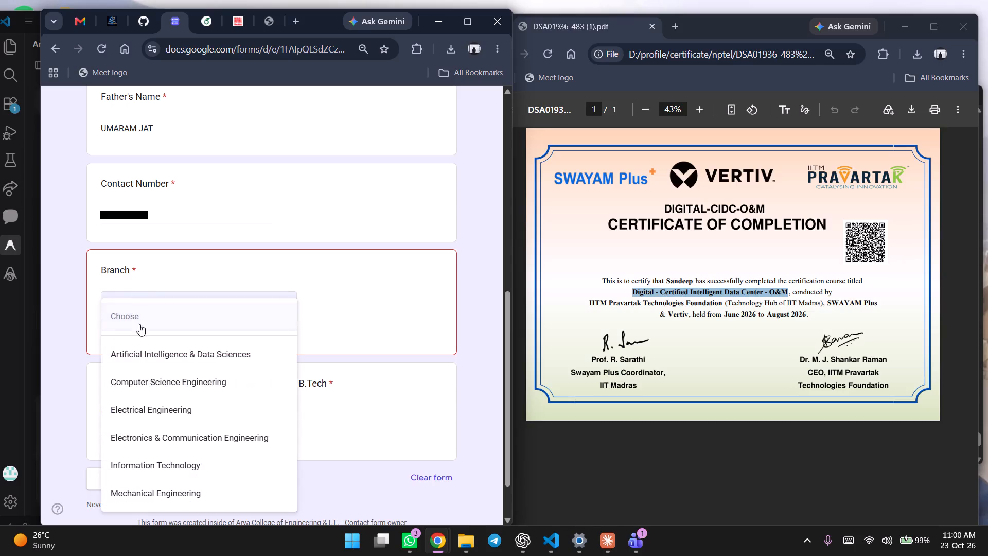
pyautogui.click(147, 387)
pyautogui.scroll(-1, 147, 387)
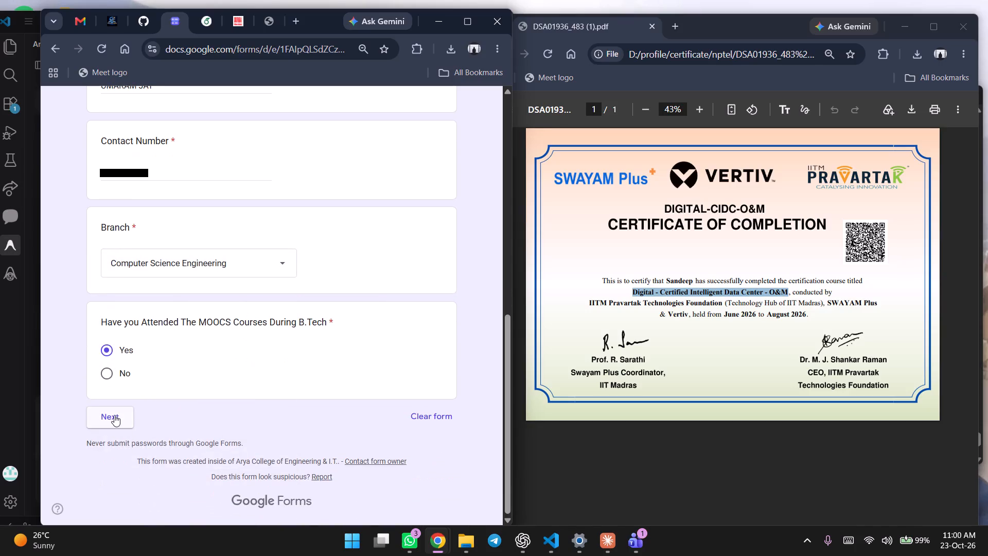
pyautogui.click(114, 415)
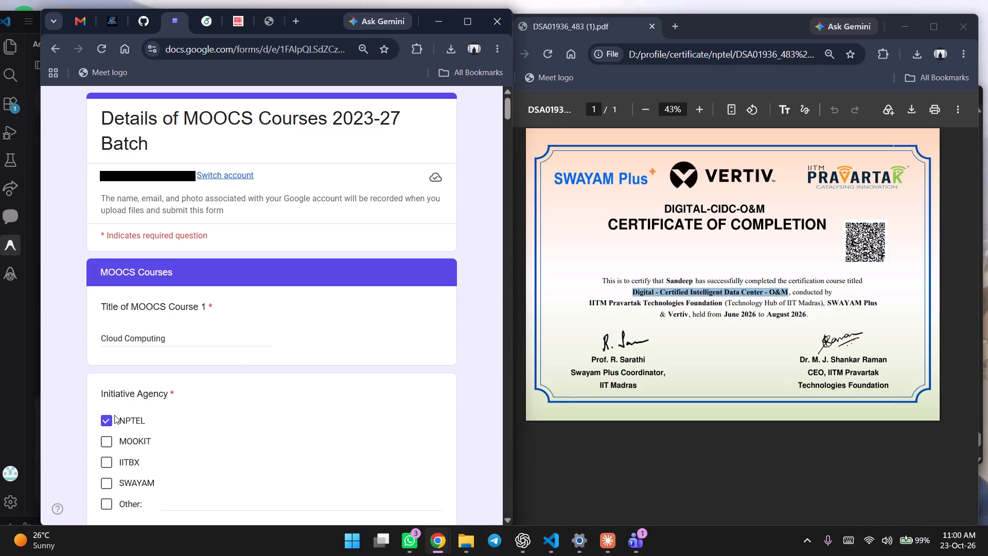
# Review the MOOCS Courses section to check which course entries from 1 to 10 hold saved details and certificates.
pyautogui.scroll(-7, 114, 415)
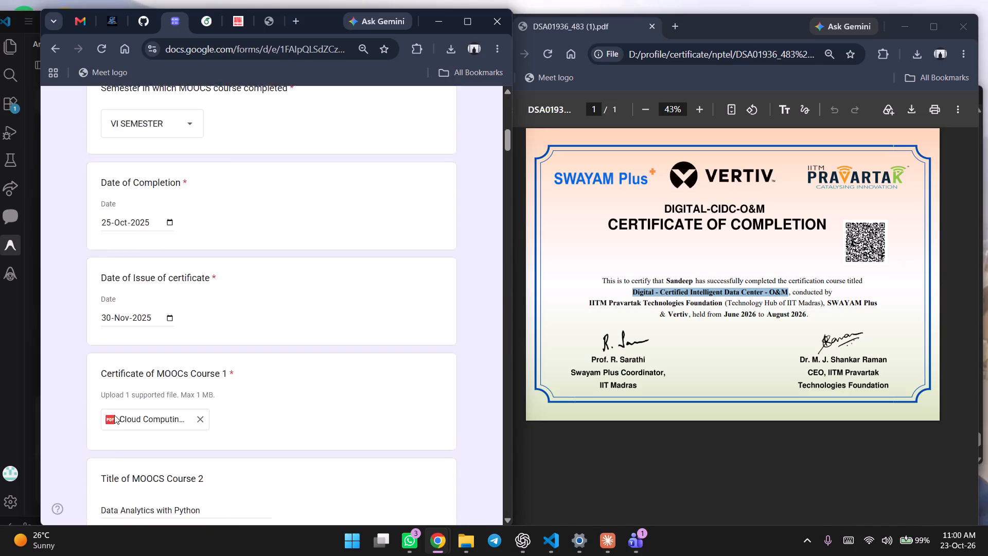
pyautogui.scroll(-1, 114, 415)
pyautogui.scroll(-20, 113, 408)
pyautogui.scroll(-3, 113, 408)
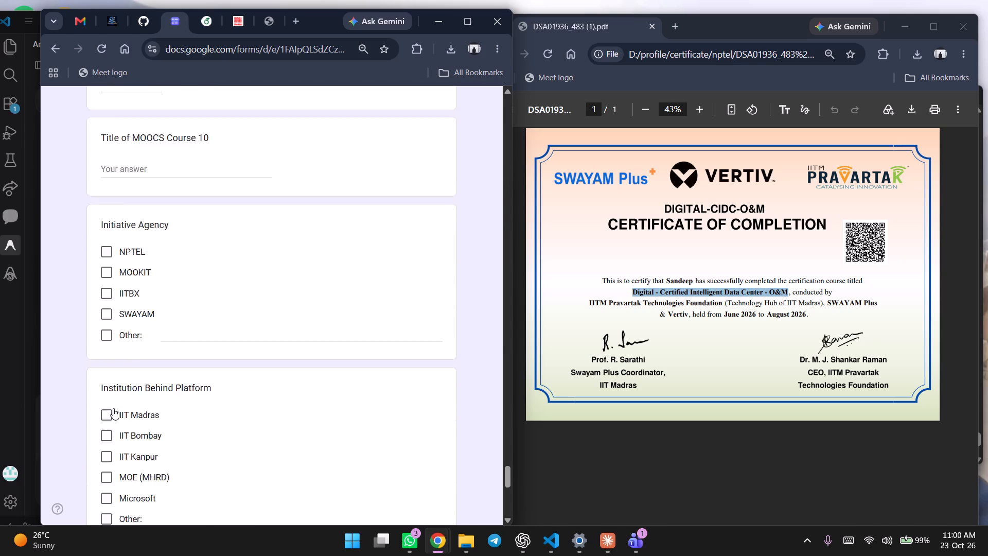
pyautogui.scroll(-6, 113, 408)
pyautogui.scroll(5, 113, 408)
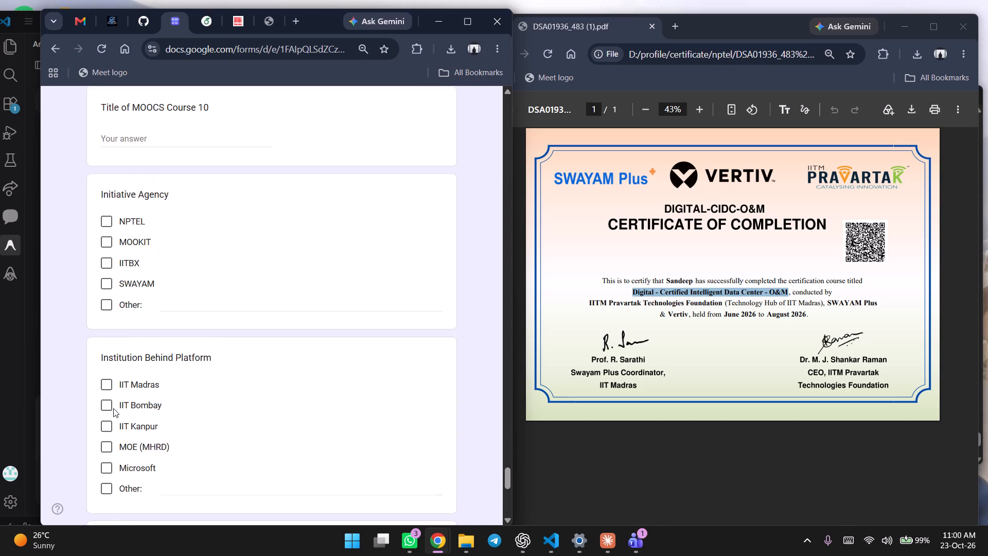
pyautogui.scroll(3, 113, 408)
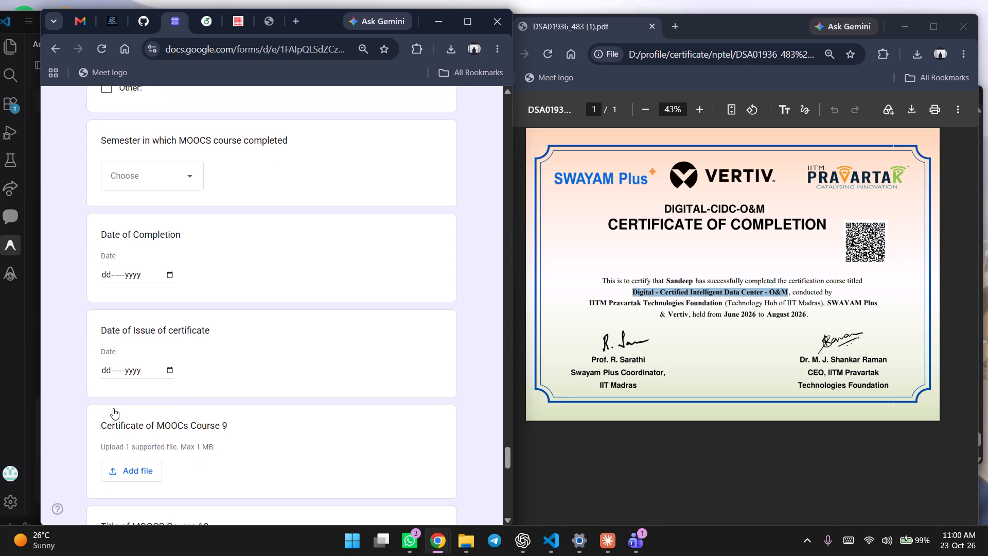
pyautogui.scroll(4, 113, 408)
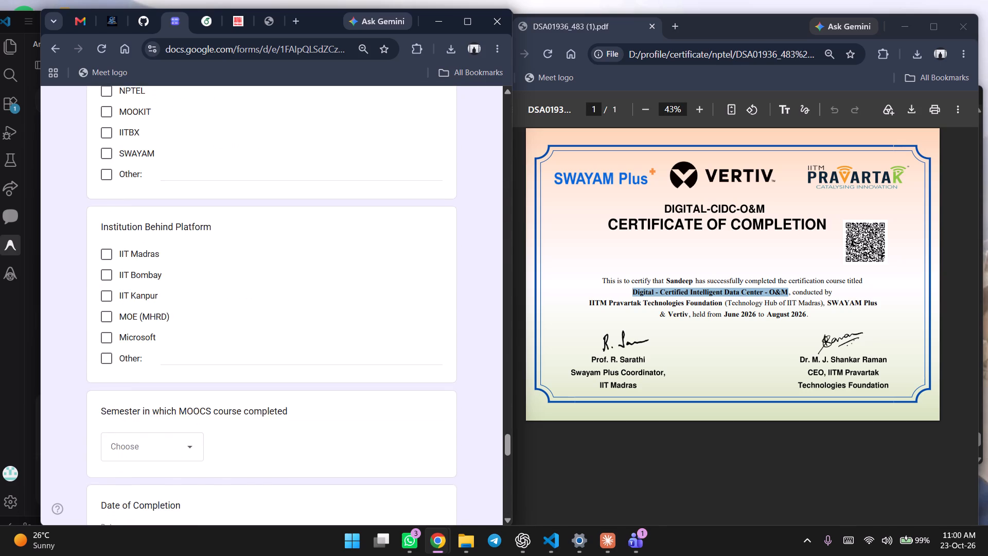
pyautogui.scroll(5, 113, 408)
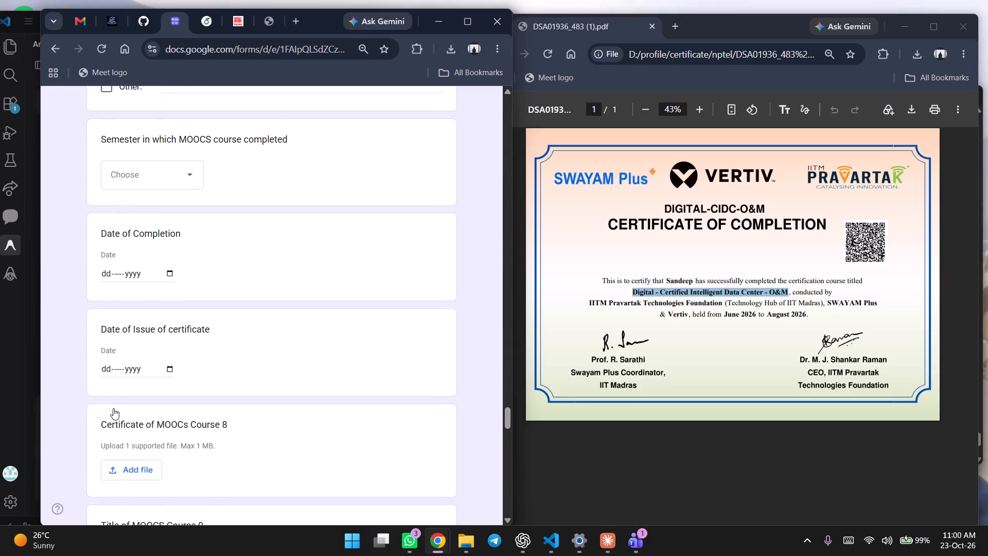
pyautogui.scroll(2, 113, 408)
pyautogui.scroll(1, 114, 324)
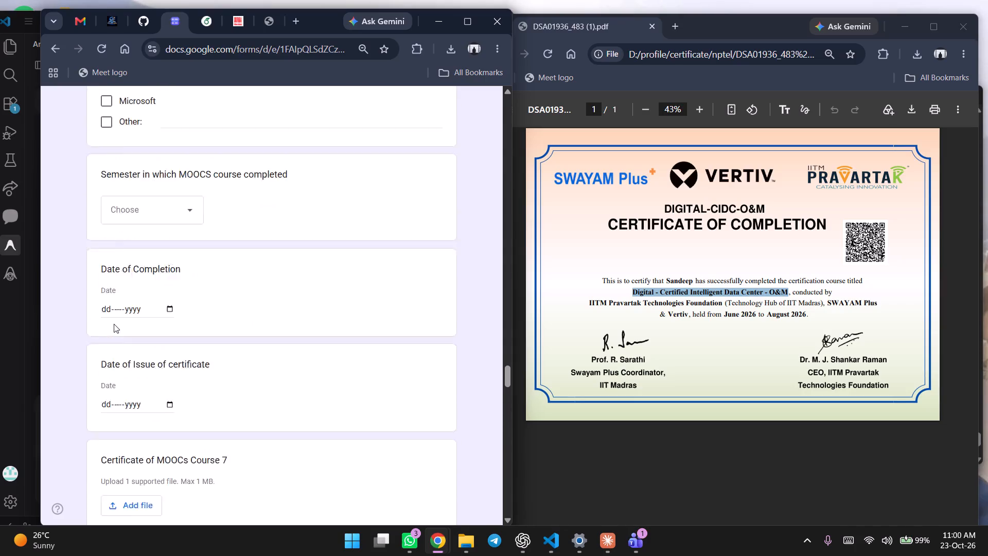
pyautogui.scroll(8, 114, 324)
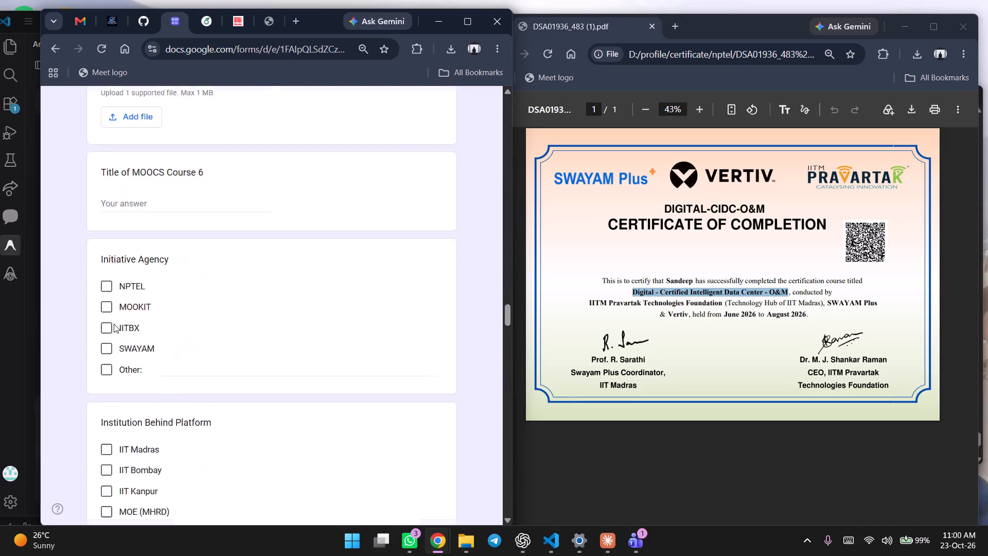
pyautogui.scroll(17, 114, 324)
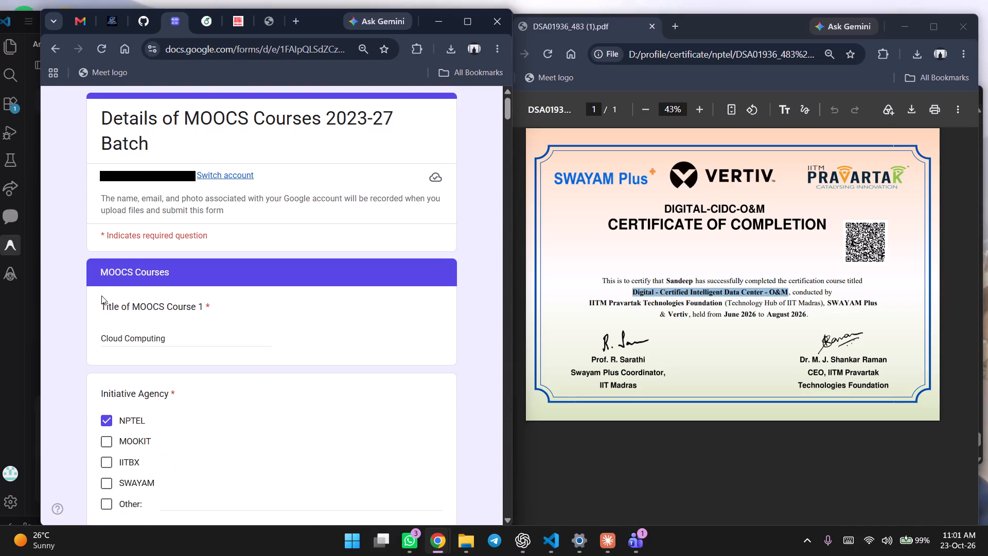
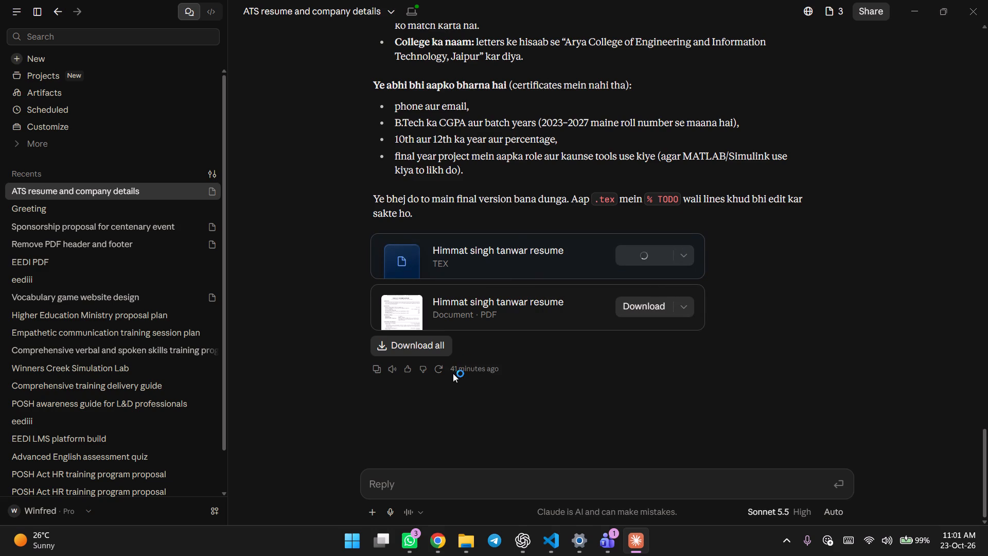
pyautogui.click(364, 273)
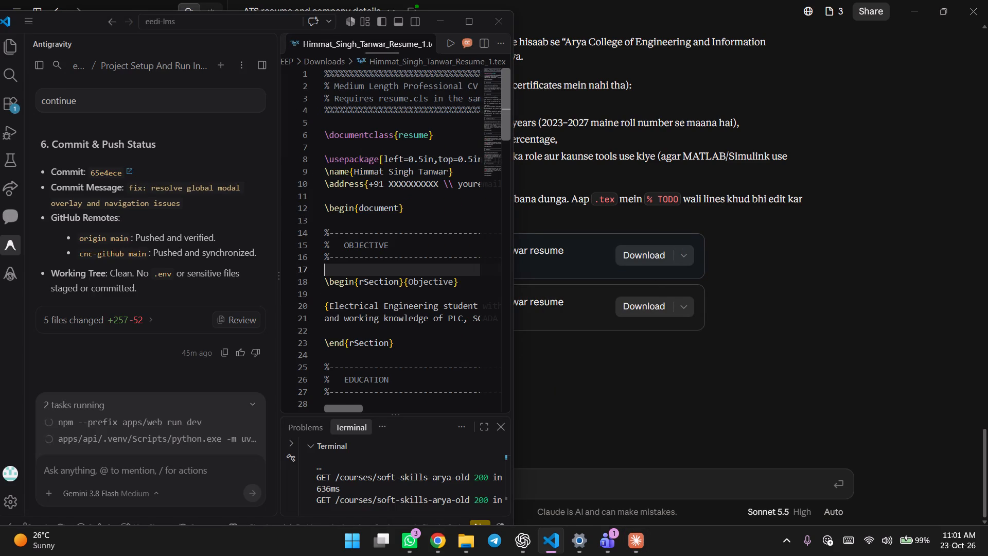
pyautogui.hotkey('ctrl', 'a')
pyautogui.hotkey('ctrl', 'c')
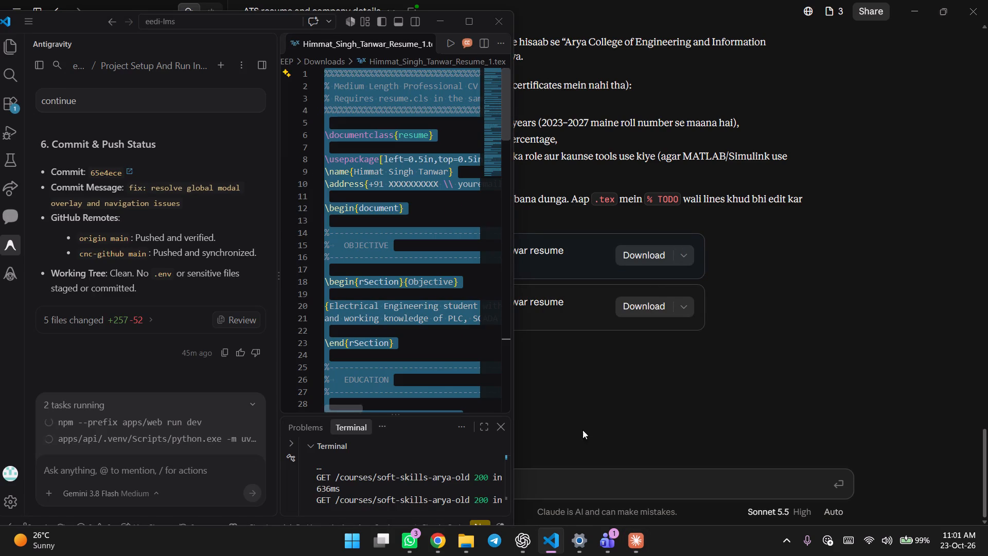
# Switch to the Overleaf project in Chrome and replace all of cv_4.tex with the copied resume source.
pyautogui.click(438, 544)
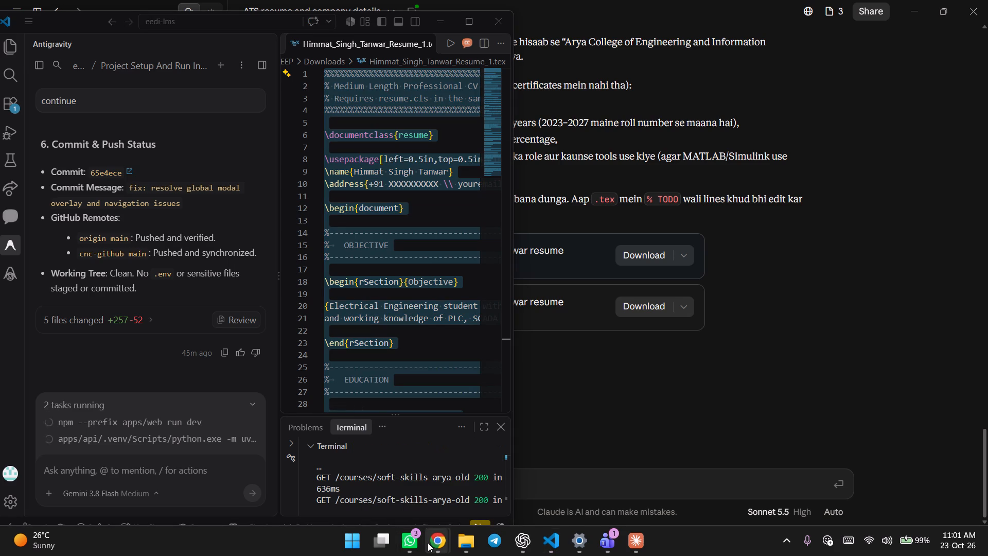
pyautogui.click(411, 511)
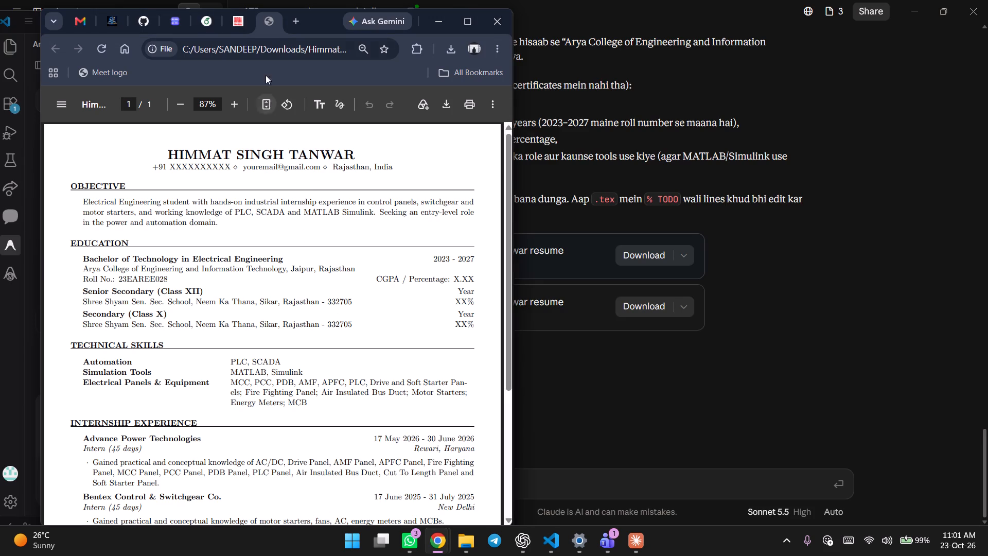
pyautogui.click(210, 24)
pyautogui.click(227, 214)
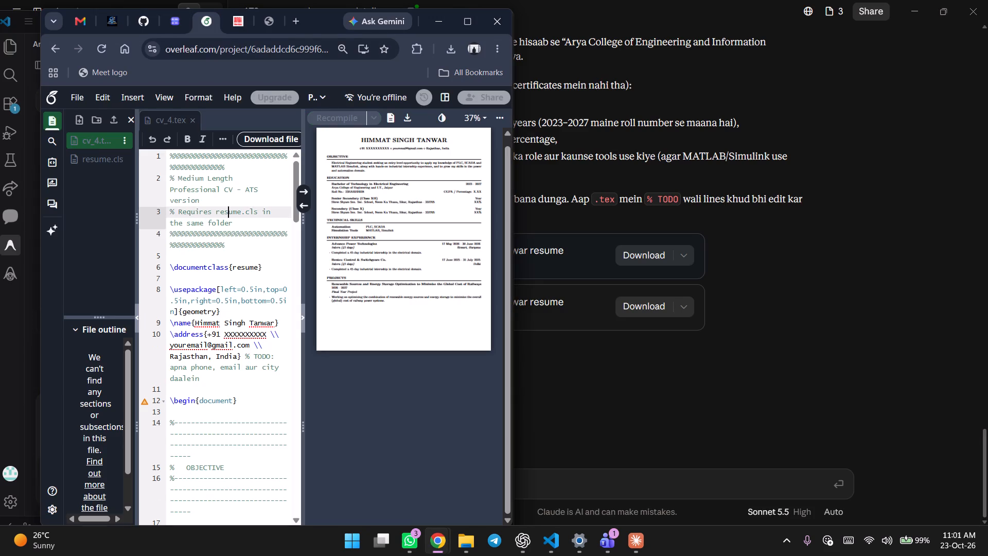
pyautogui.hotkey('ctrl', 'a')
pyautogui.hotkey('ctrl', 'v')
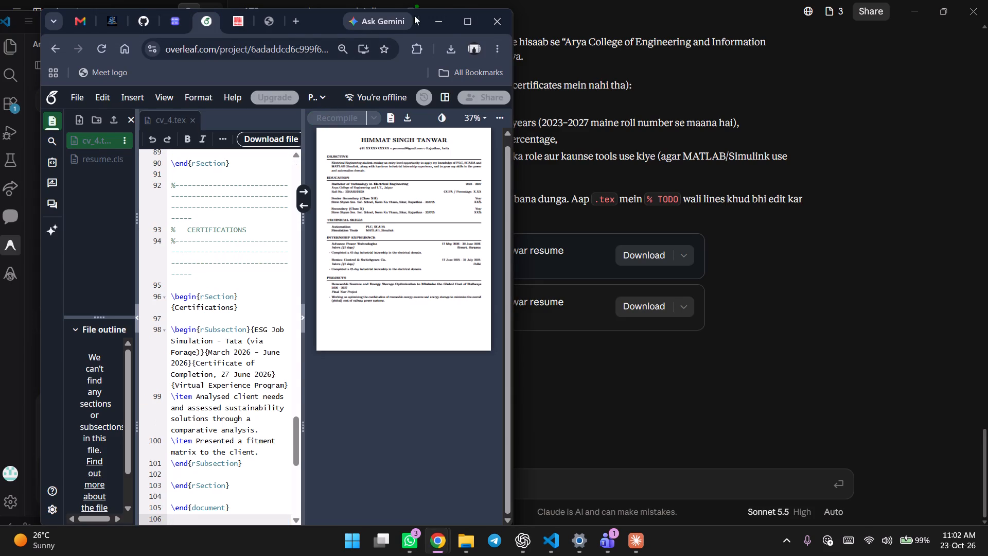
# Maximize the browser window and delete the 2023 - 2027 dates from the Bachelor of Technology line in the Education section.
pyautogui.click(472, 18)
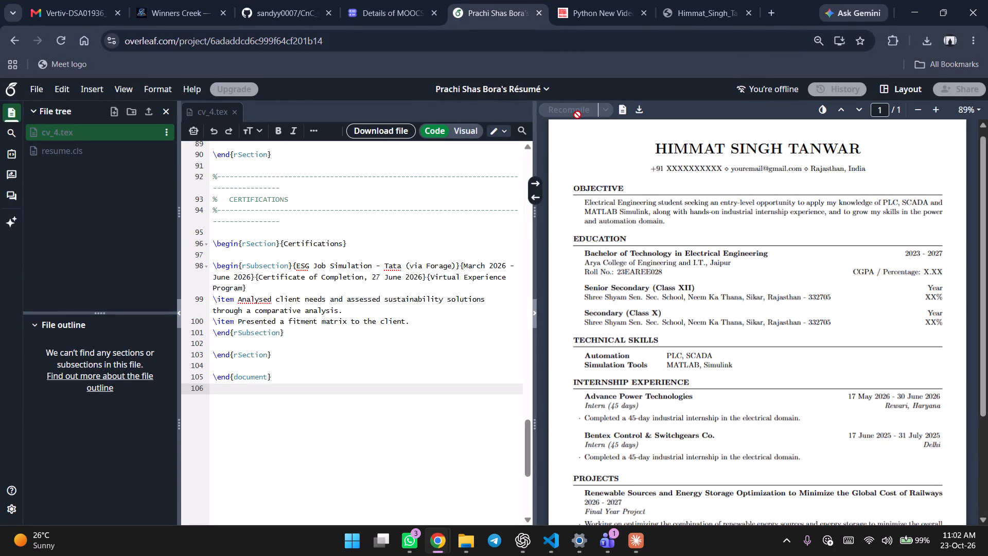
pyautogui.scroll(17, 430, 238)
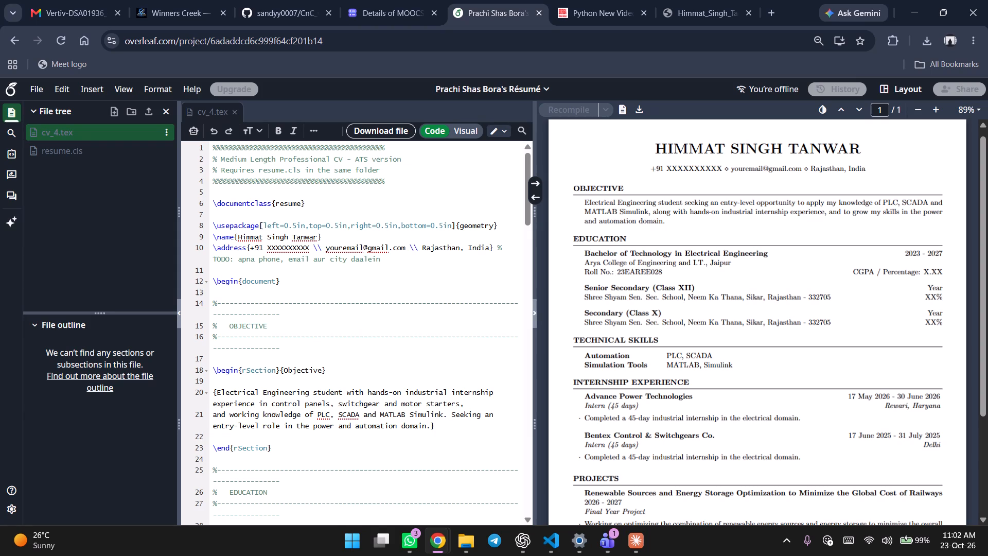
pyautogui.scroll(-1, 341, 278)
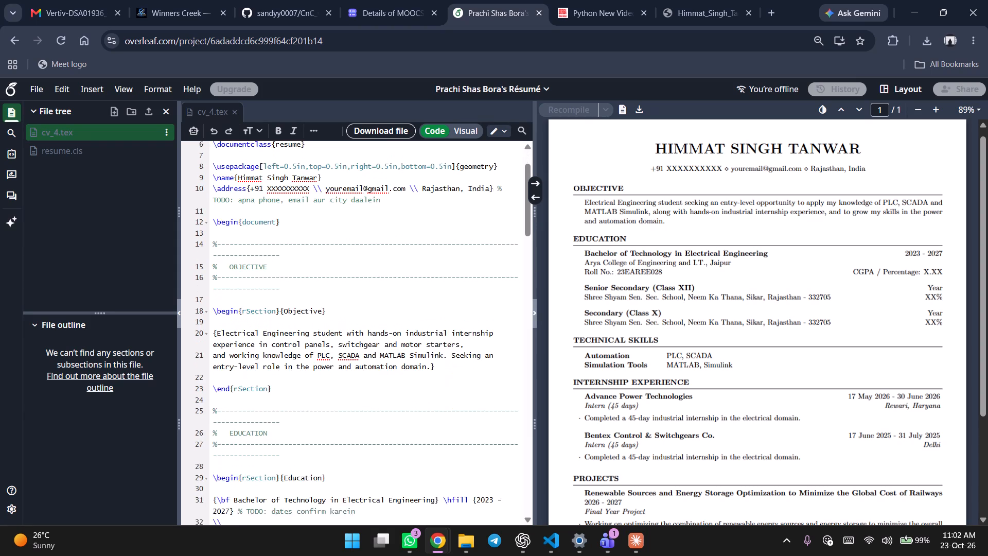
pyautogui.scroll(-2, 341, 278)
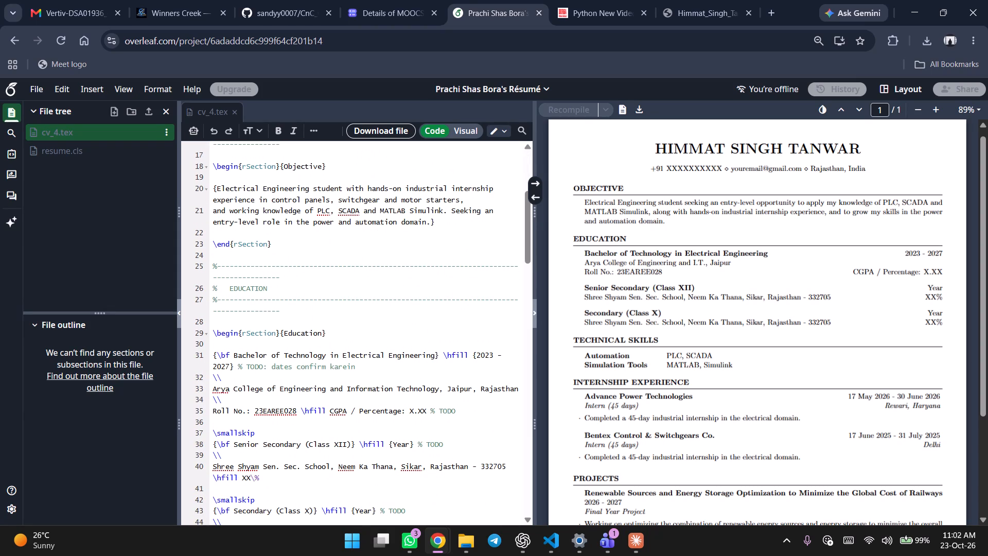
pyautogui.moveTo(233, 365); pyautogui.dragTo(460, 368)
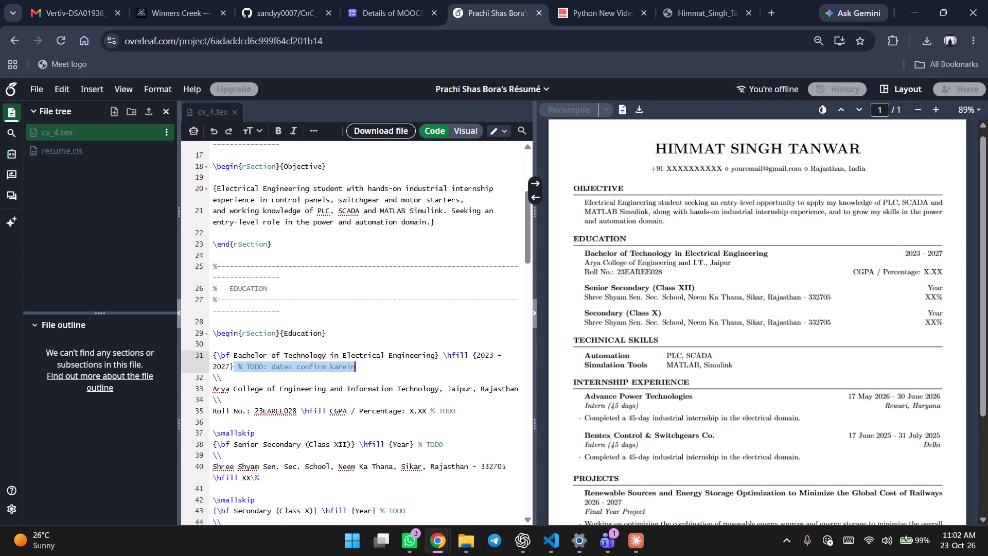
pyautogui.moveTo(460, 368); pyautogui.dragTo(475, 356)
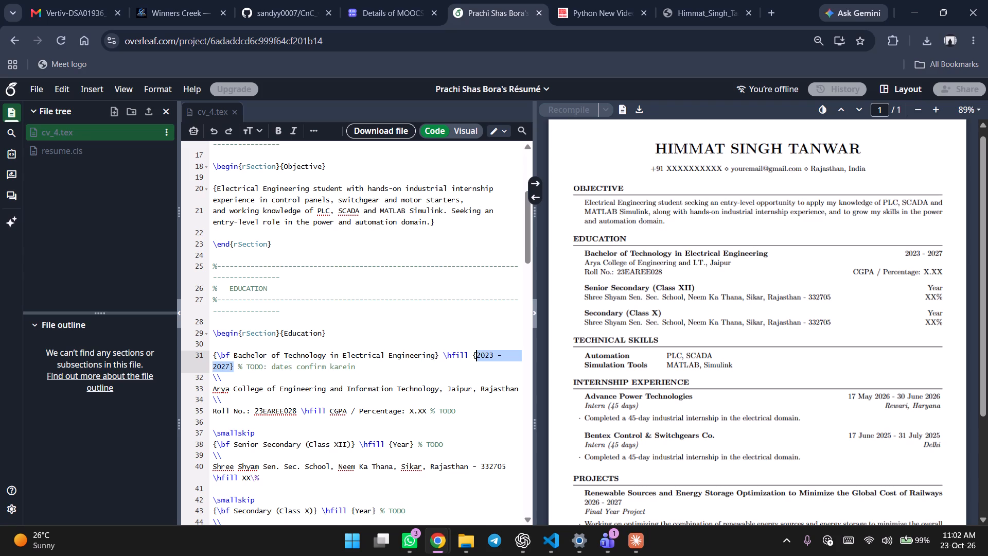
pyautogui.moveTo(475, 356); pyautogui.dragTo(476, 356)
pyautogui.press('BackSpace')
pyautogui.press('BackSpace')
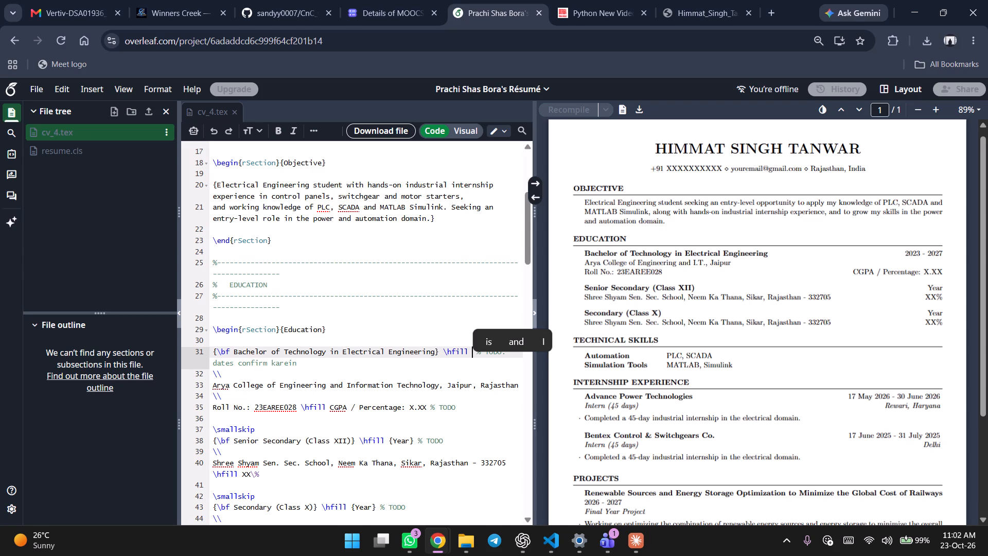
# Delete the CGPA / Percentage text and the roll number from the Bachelor of Technology entry.
pyautogui.moveTo(301, 408); pyautogui.dragTo(416, 414)
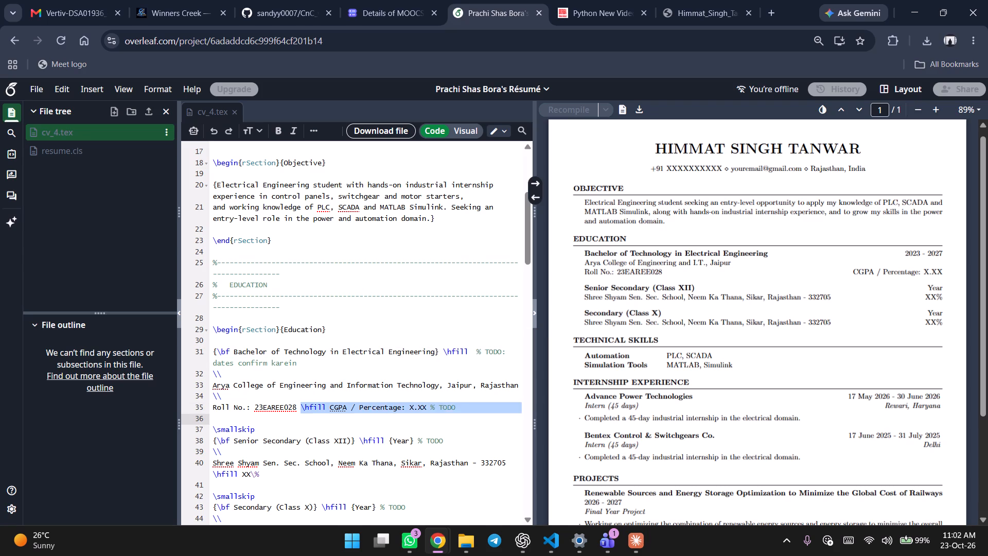
pyautogui.moveTo(416, 414); pyautogui.dragTo(430, 409)
pyautogui.press('BackSpace')
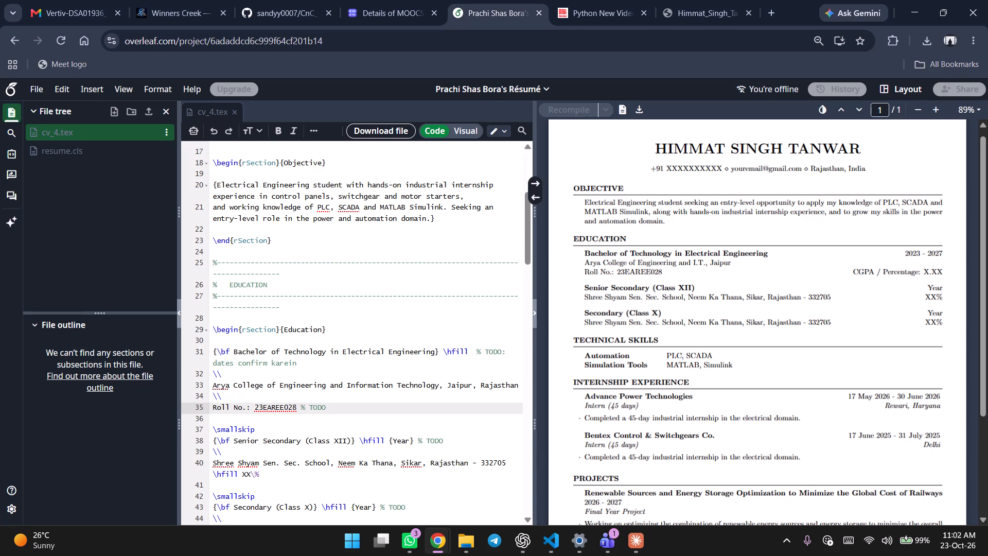
pyautogui.moveTo(295, 405); pyautogui.dragTo(203, 410)
pyautogui.press('BackSpace')
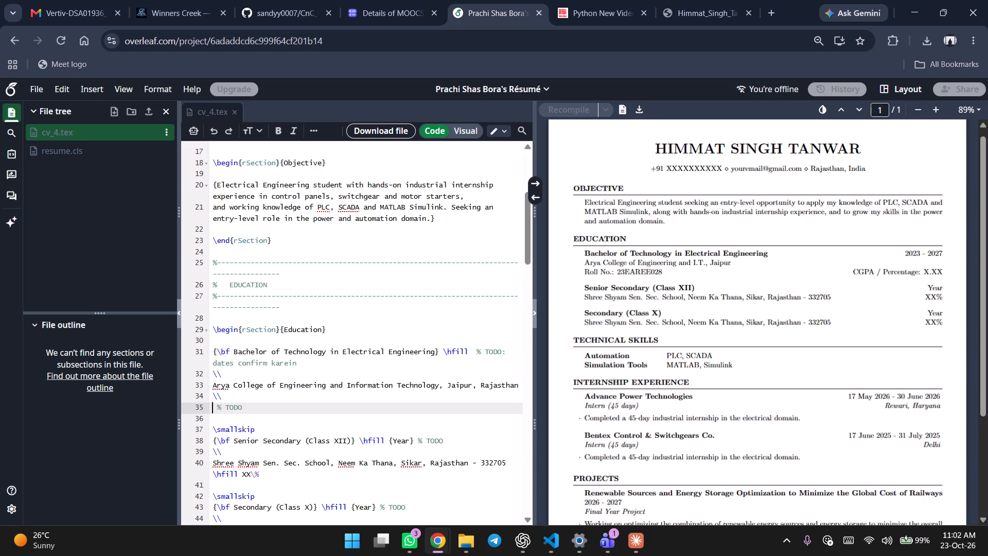
# Remove the year and percentage placeholders, with their \hfill commands, from the Senior Secondary (Class XII) entry.
pyautogui.scroll(-2, 423, 402)
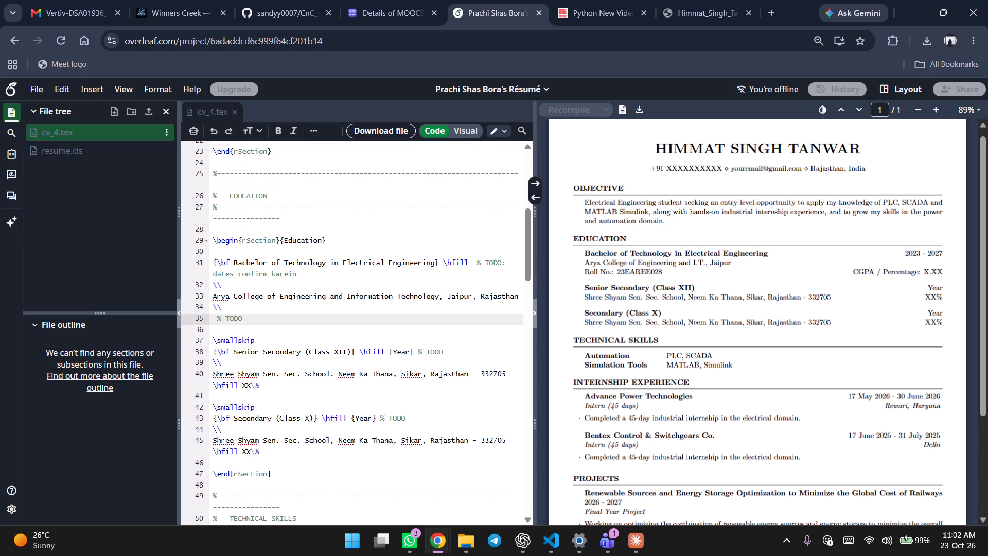
pyautogui.moveTo(413, 349); pyautogui.dragTo(358, 356)
pyautogui.press('BackSpace')
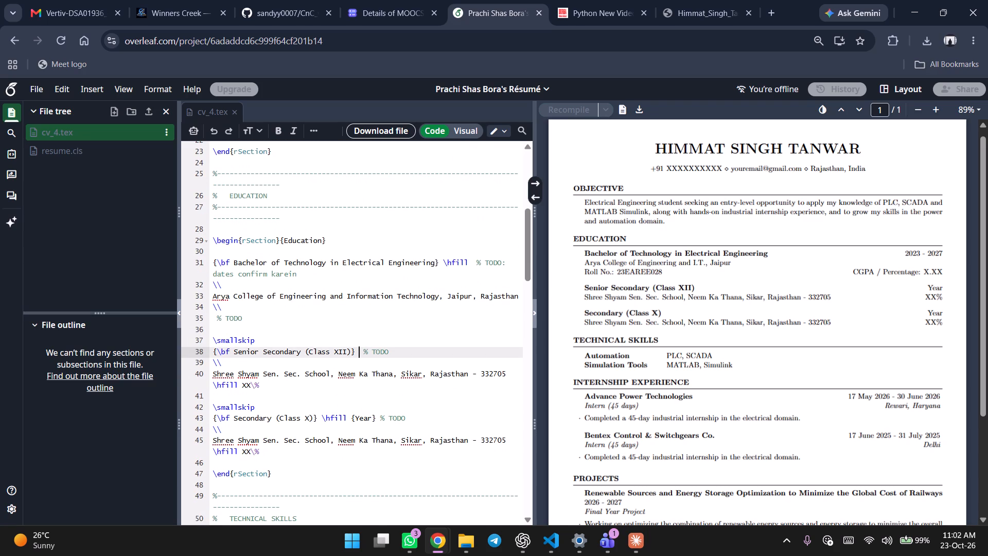
pyautogui.moveTo(259, 387); pyautogui.dragTo(208, 387)
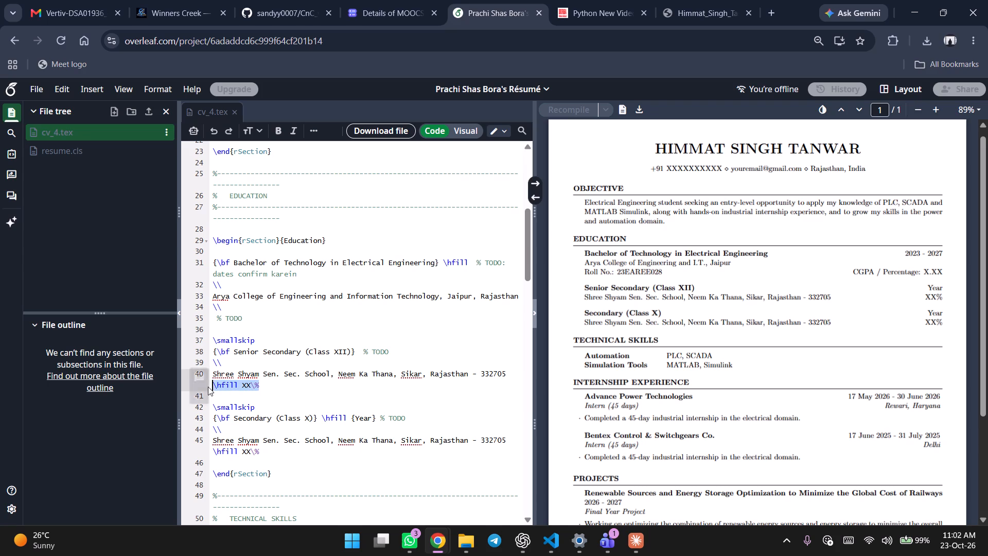
pyautogui.press('BackSpace')
# Remove the percentage placeholder, the year placeholder and the TODO comment from the Secondary (Class X) entry.
pyautogui.moveTo(267, 444); pyautogui.dragTo(201, 439)
pyautogui.press('BackSpace')
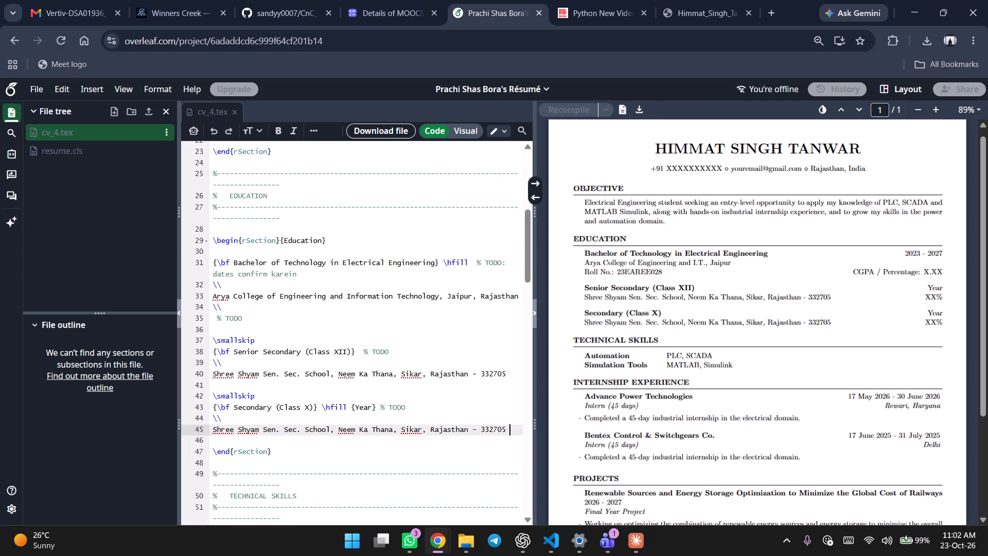
pyautogui.moveTo(410, 408); pyautogui.dragTo(352, 408)
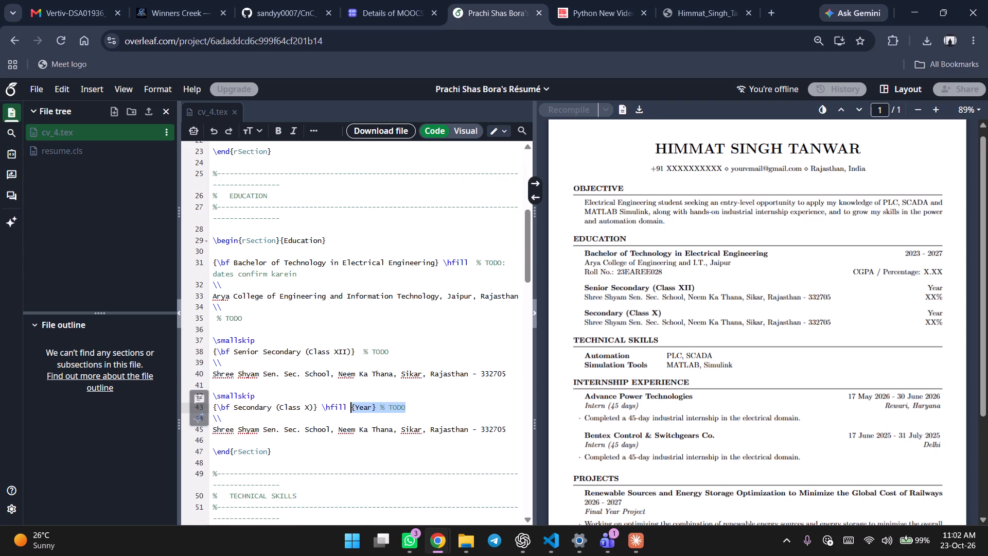
pyautogui.press('BackSpace')
# Copy the whole edited cv_4.tex source as a backup and reload the offline Overleaf project page.
pyautogui.scroll(-1, 336, 464)
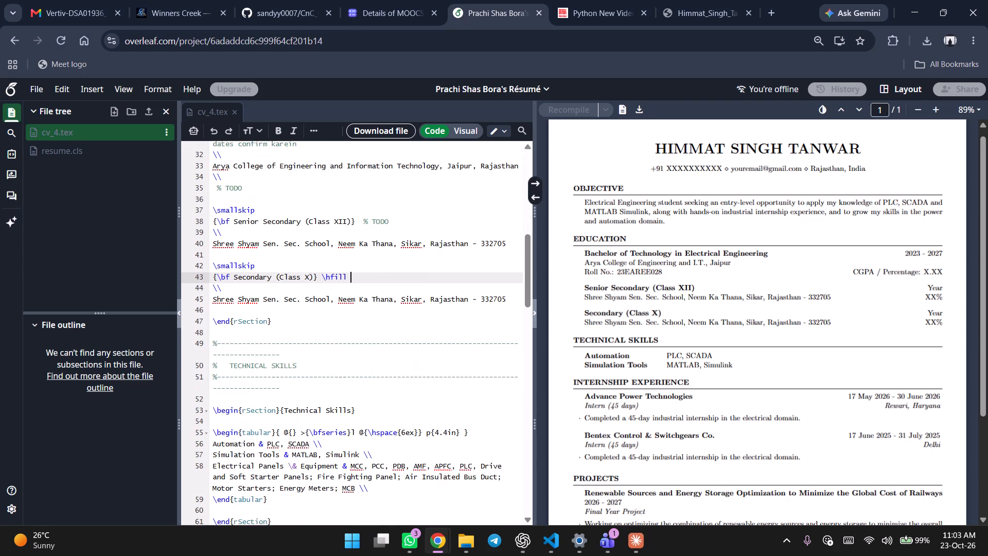
pyautogui.scroll(3, 685, 347)
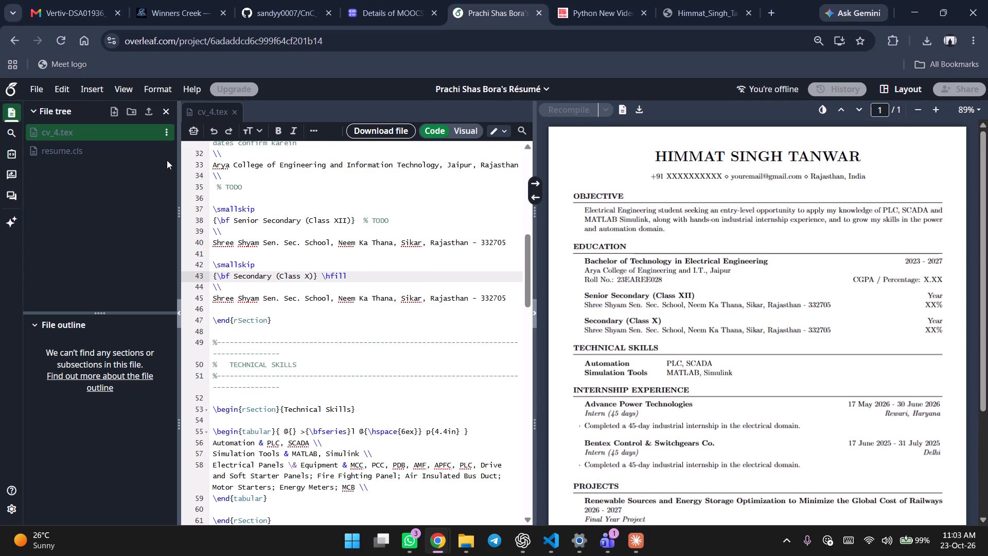
pyautogui.click(386, 329)
pyautogui.hotkey('ctrl', 'a')
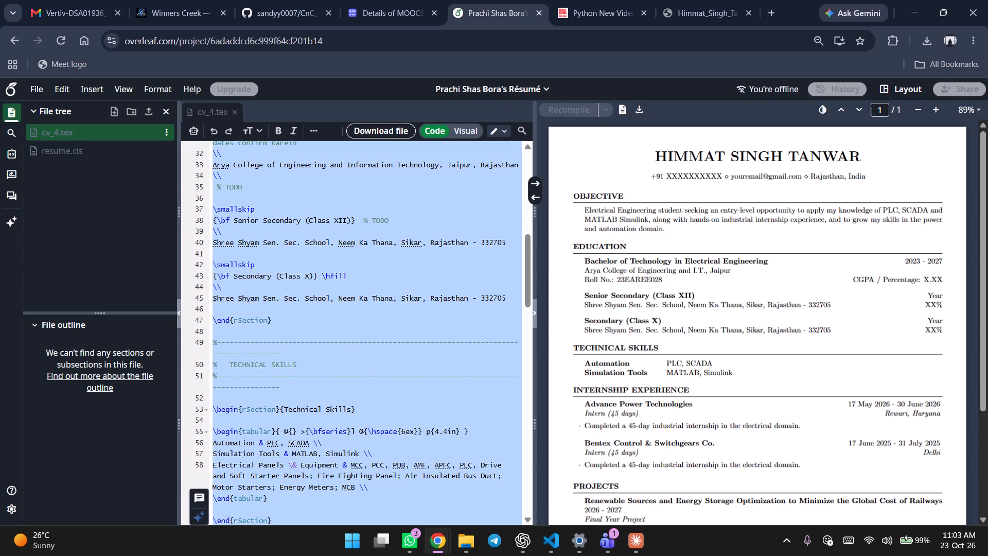
pyautogui.hotkey('ctrl', 'c')
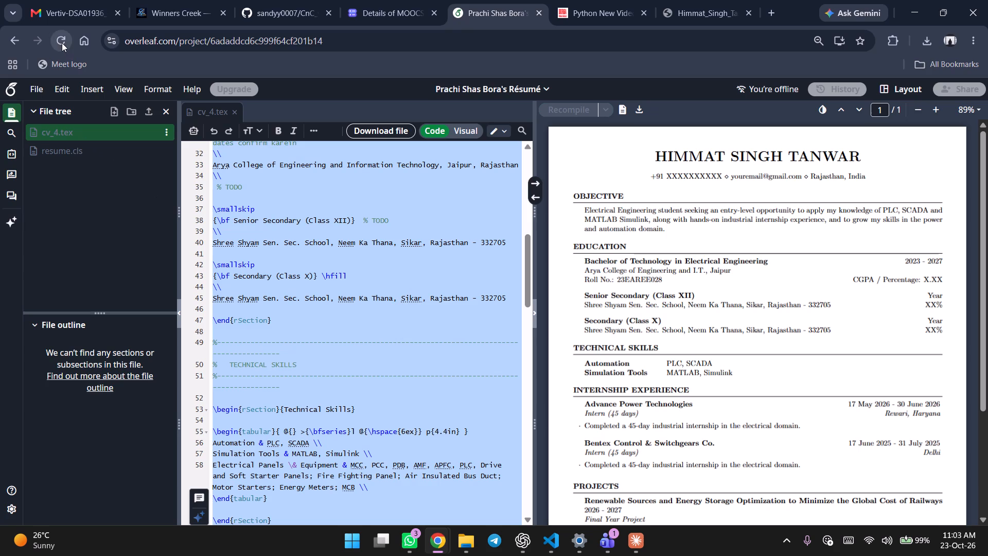
pyautogui.click(62, 43)
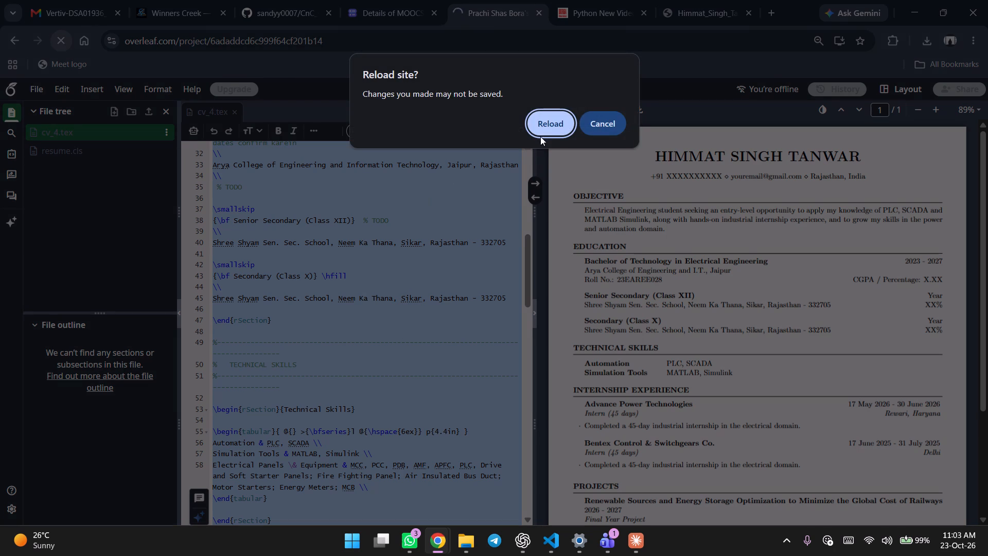
pyautogui.click(543, 130)
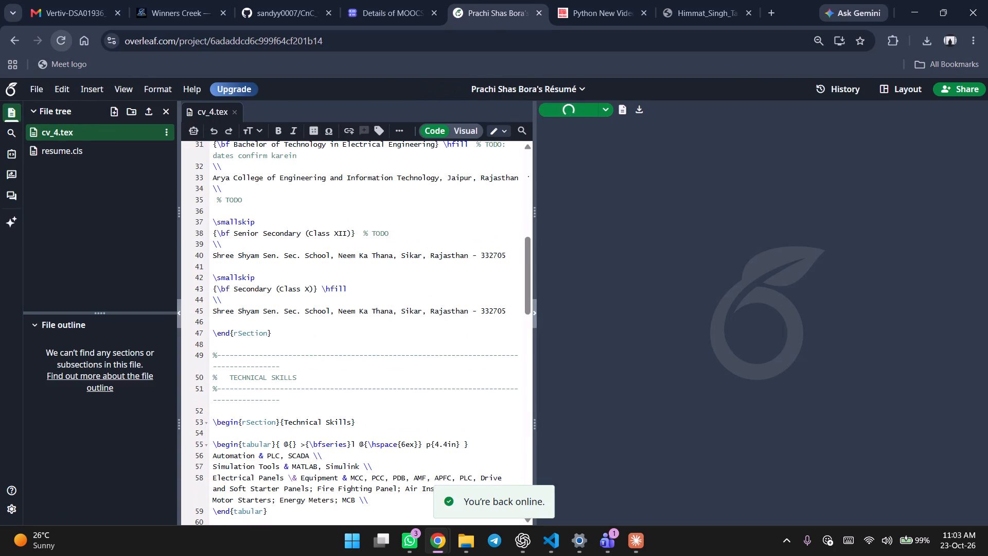
# Review the recompiled resume preview and the source from the Education section up to the header.
pyautogui.scroll(1, 412, 326)
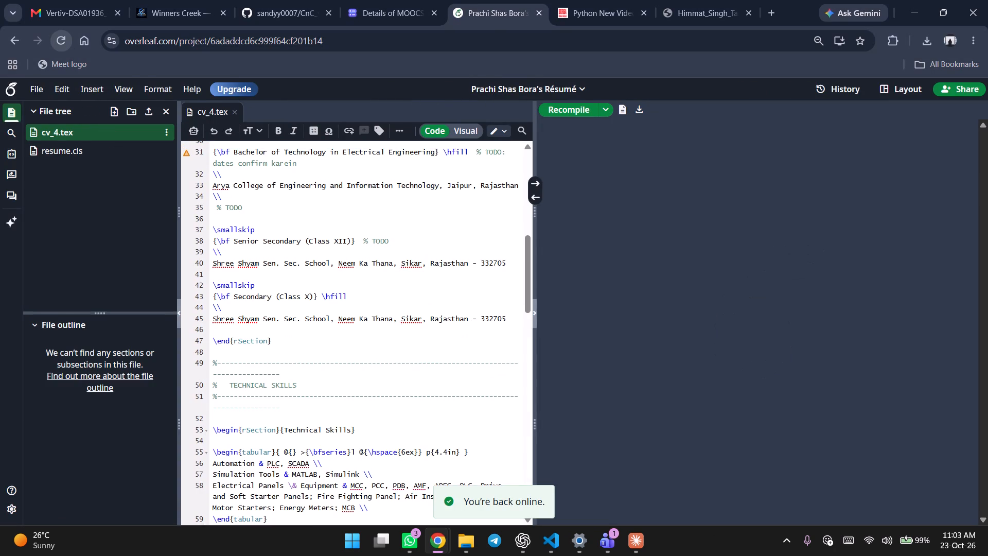
pyautogui.scroll(2, 412, 326)
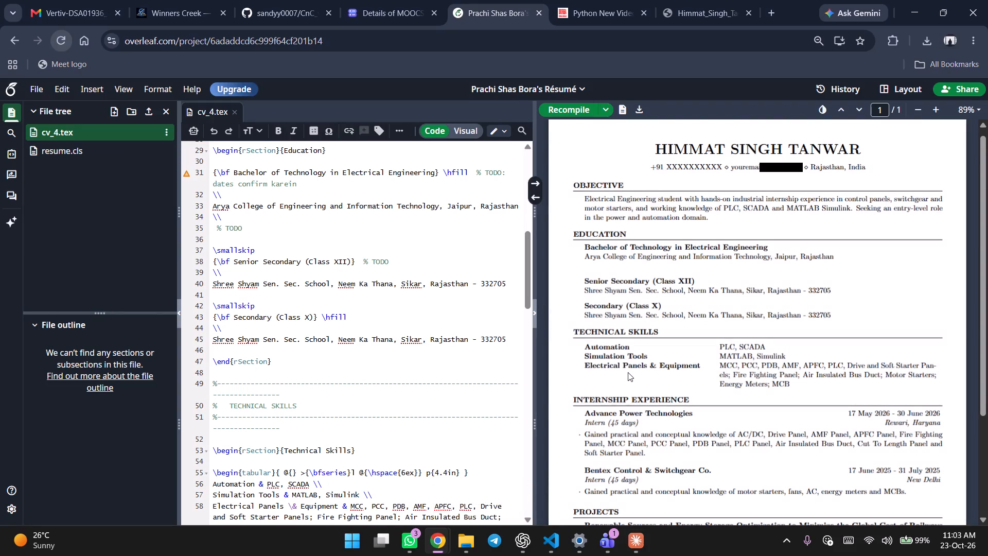
pyautogui.scroll(5, 628, 372)
pyautogui.scroll(2, 394, 286)
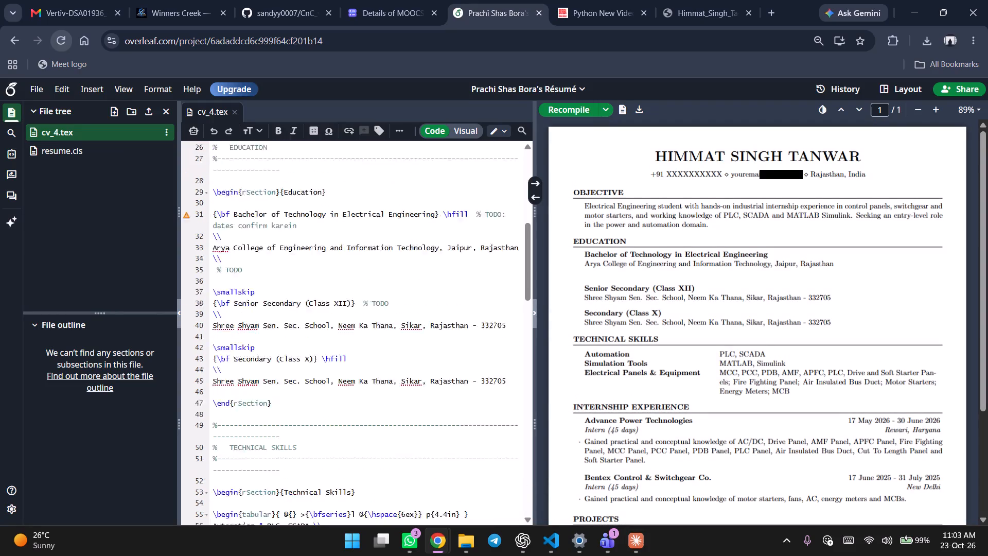
pyautogui.scroll(5, 394, 286)
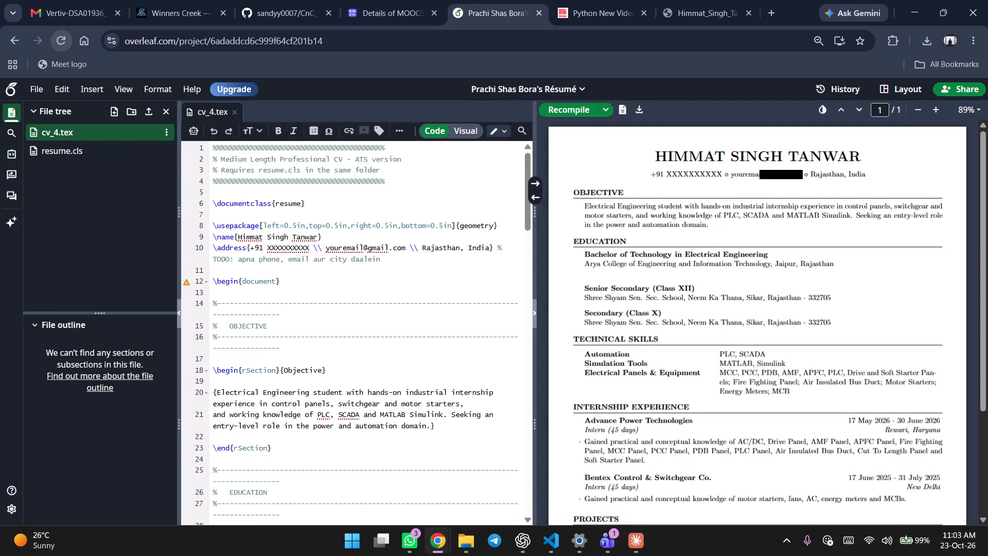
pyautogui.click(361, 250)
pyautogui.press('Right')
pyautogui.press('\\')
pyautogui.press('BackSpace')
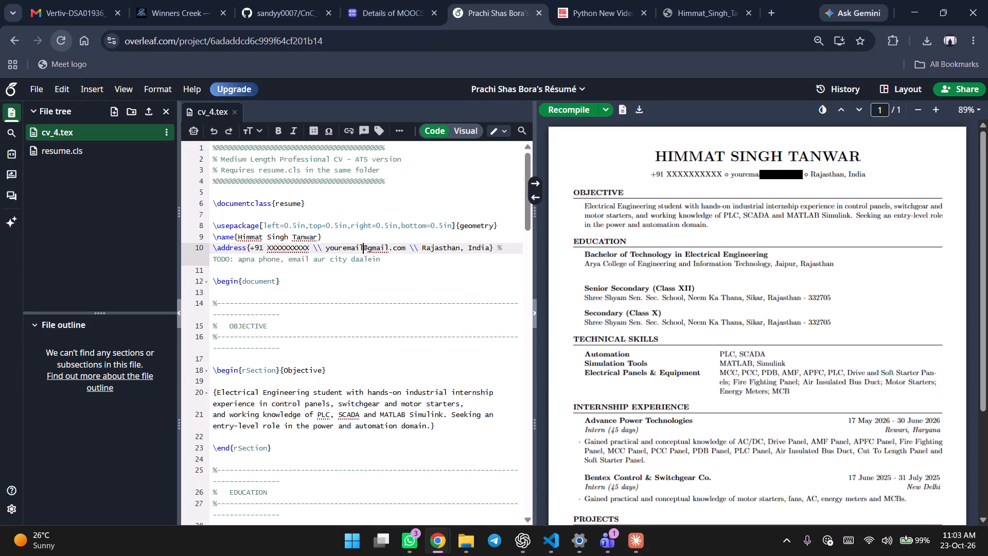
pyautogui.press('BackSpace')
pyautogui.press('BackSpace')
pyautogui.press('BackSpace')
pyautogui.press('BackSpace')
pyautogui.press('BackSpace')
pyautogui.press('BackSpace')
pyautogui.press('BackSpace')
pyautogui.press('BackSpace')
pyautogui.press('BackSpace')
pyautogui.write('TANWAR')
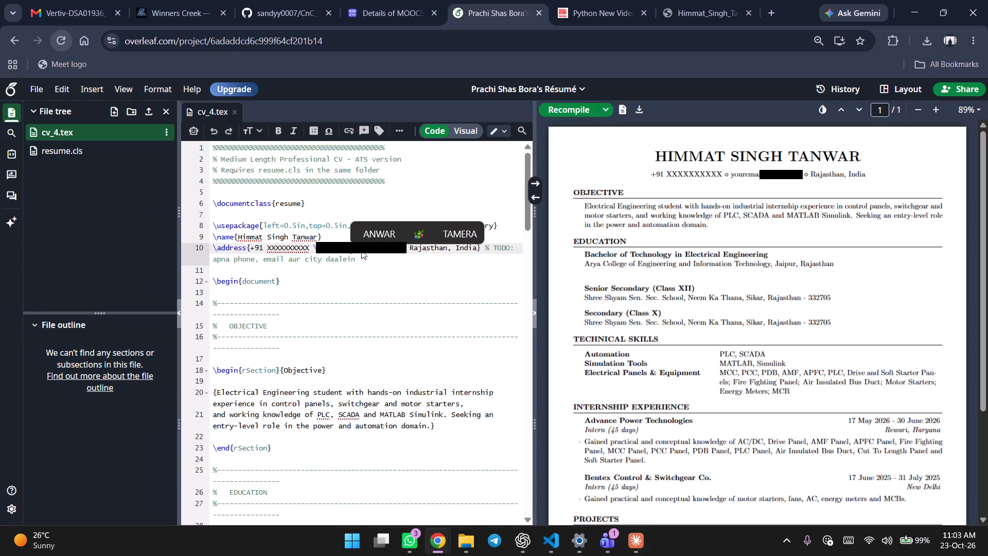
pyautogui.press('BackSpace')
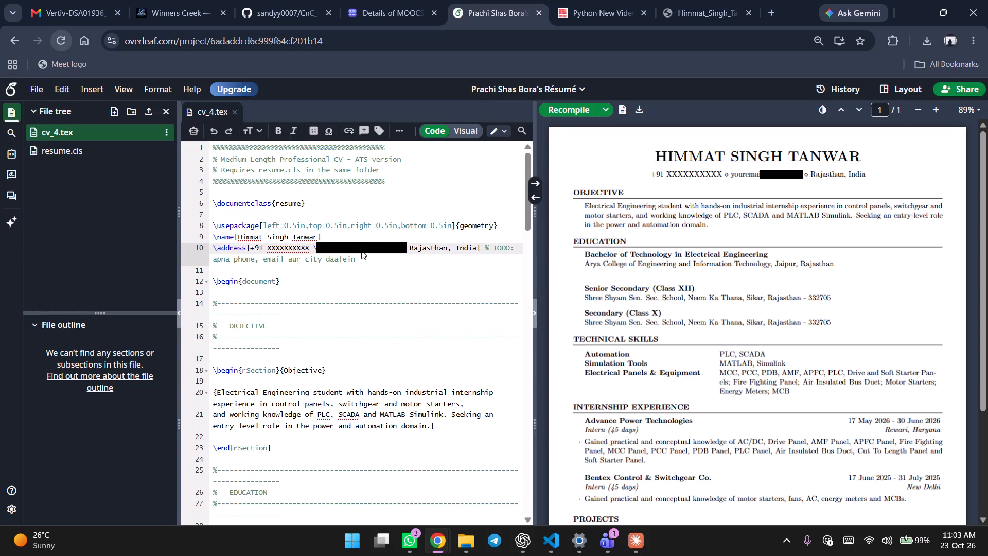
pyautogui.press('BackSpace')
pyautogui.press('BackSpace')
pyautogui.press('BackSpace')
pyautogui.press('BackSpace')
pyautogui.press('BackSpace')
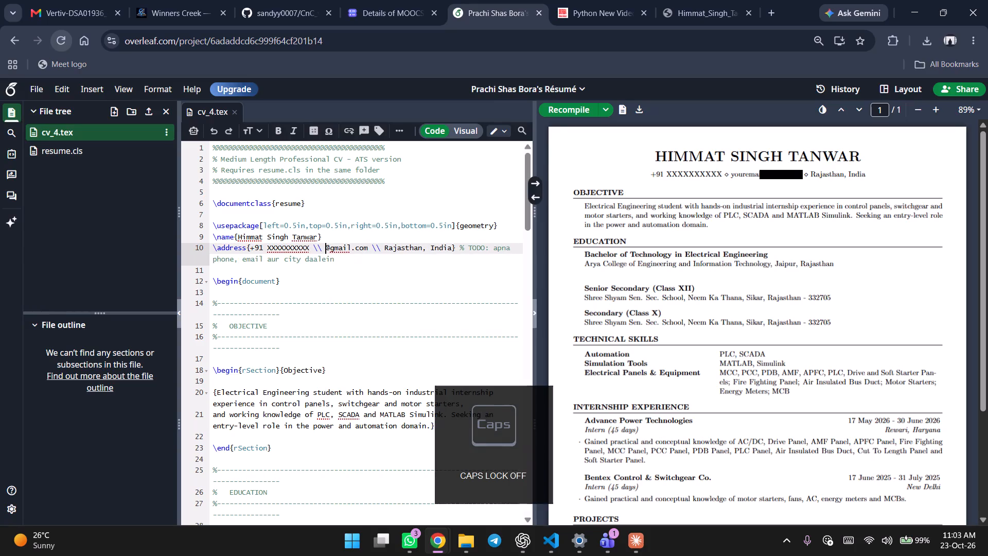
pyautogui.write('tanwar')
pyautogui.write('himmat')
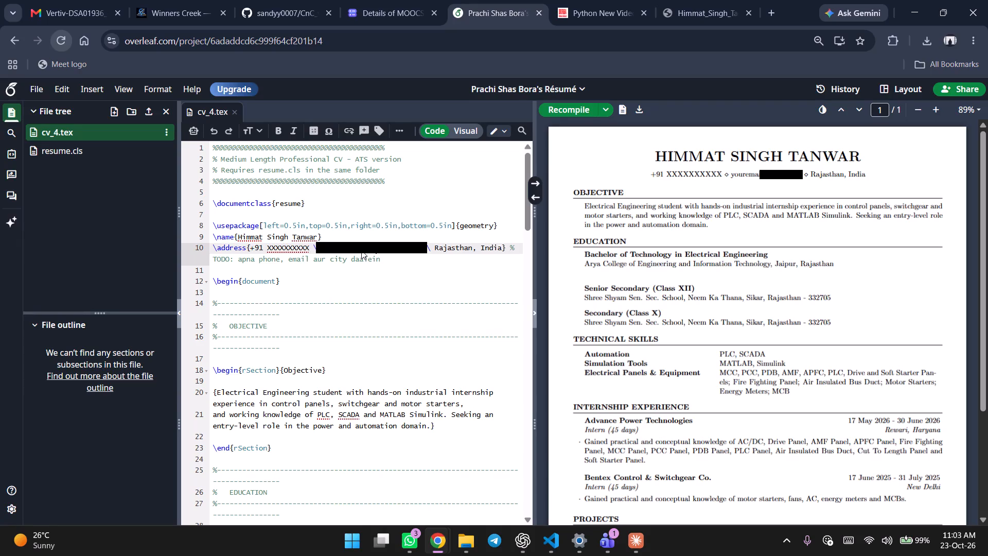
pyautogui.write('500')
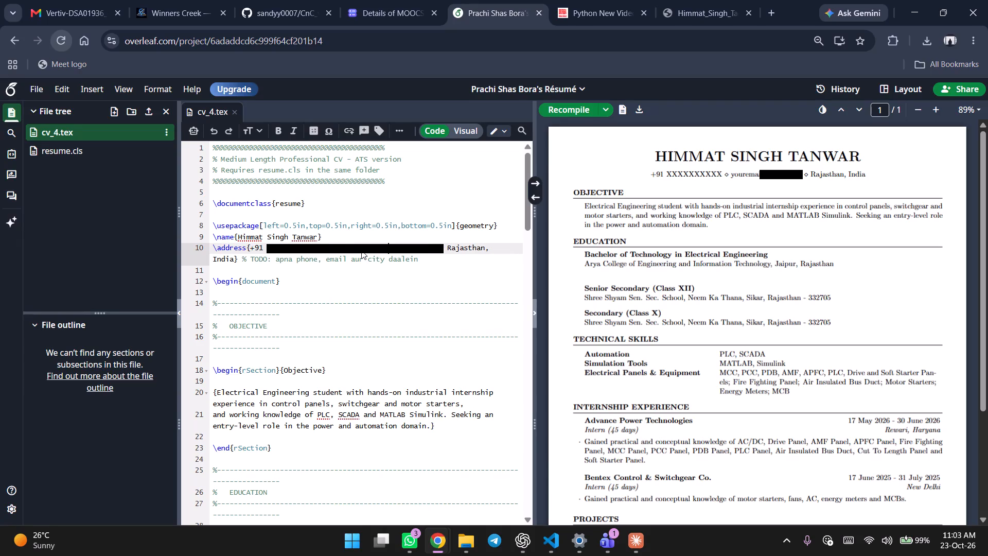
# Remove the X placeholder digits of the phone number after +91 in the \address line.
pyautogui.click(309, 246)
pyautogui.press('BackSpace')
pyautogui.press('BackSpace')
pyautogui.press('BackSpace')
pyautogui.press('BackSpace')
pyautogui.press('BackSpace')
pyautogui.press('BackSpace')
pyautogui.press('BackSpace')
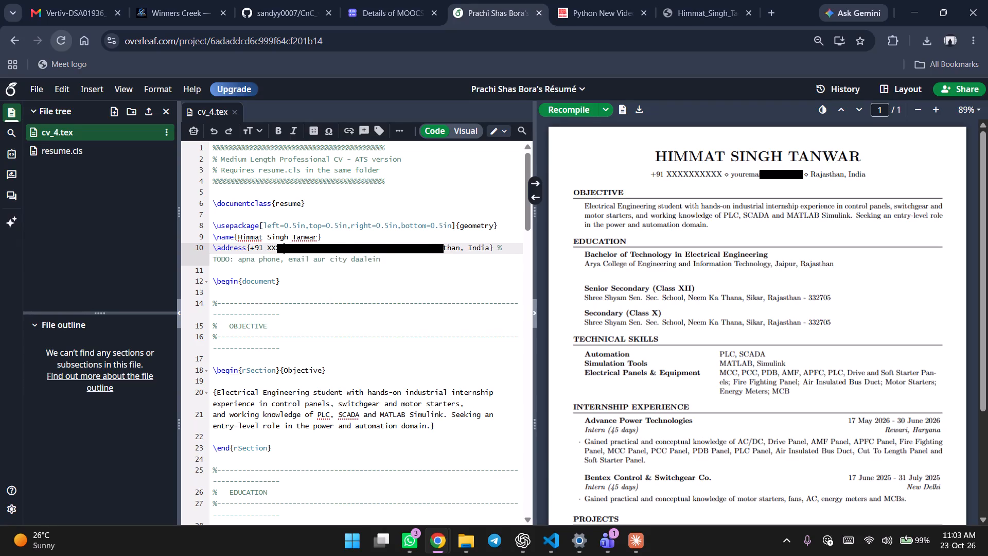
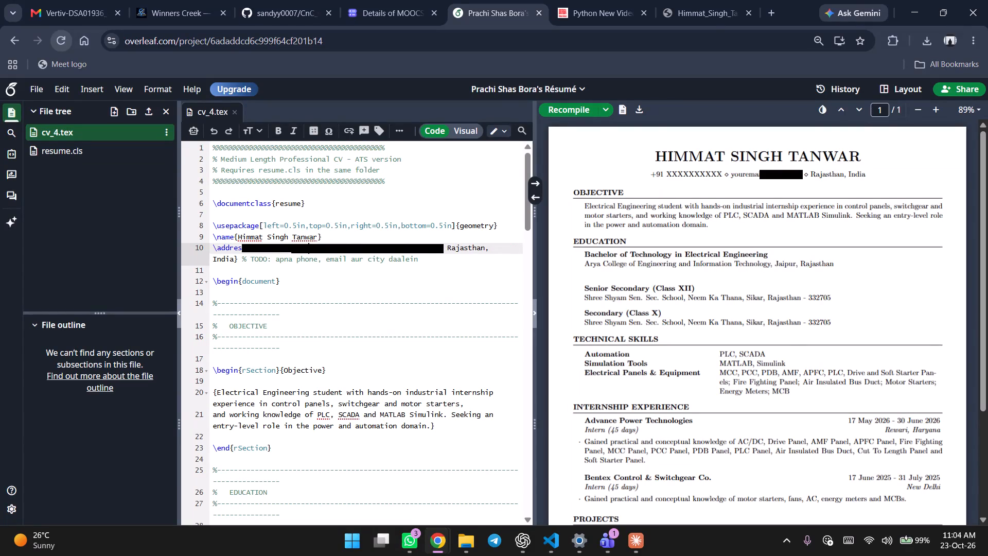
# Remove "Rajasthan, India" from the end of the \address line in cv_4.tex.
pyautogui.moveTo(448, 244); pyautogui.dragTo(460, 244)
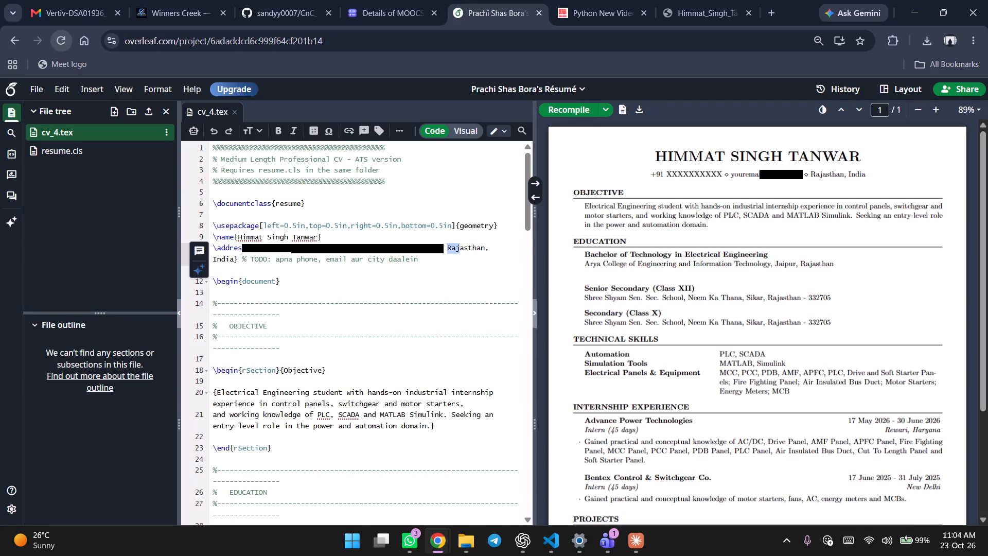
pyautogui.click(447, 249)
pyautogui.moveTo(447, 249); pyautogui.dragTo(236, 259)
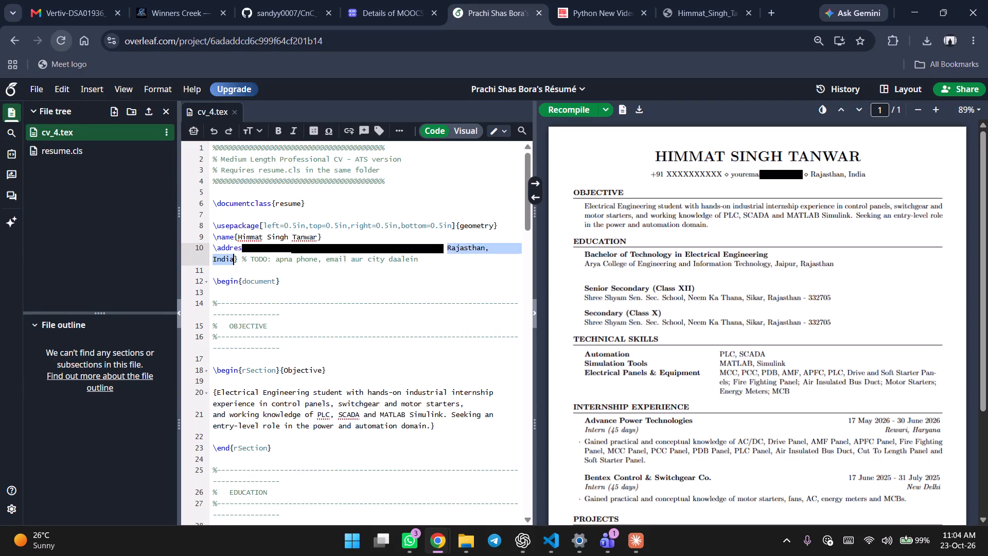
pyautogui.moveTo(236, 259); pyautogui.dragTo(233, 257)
pyautogui.press('BackSpace')
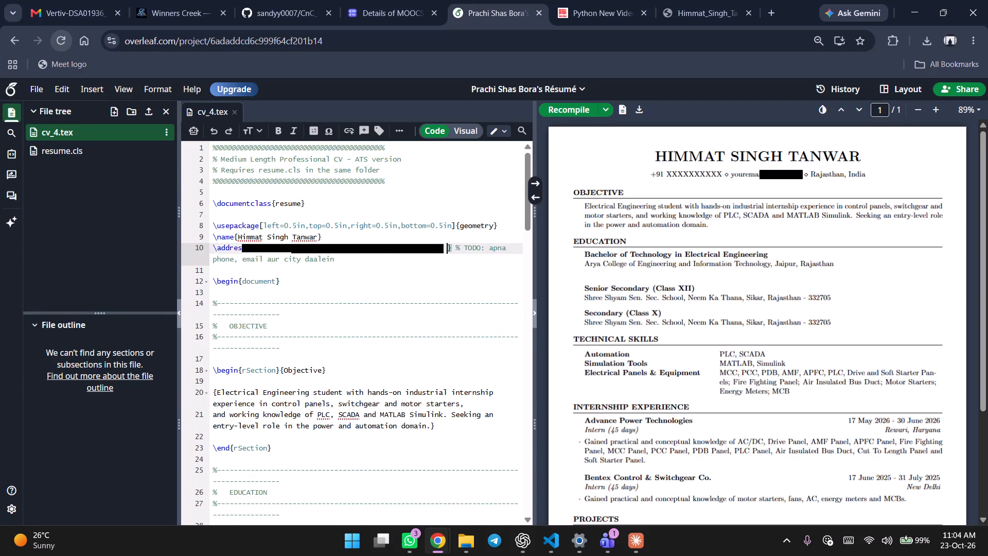
# Recompile the resume PDF with the edited contact line.
pyautogui.click(569, 113)
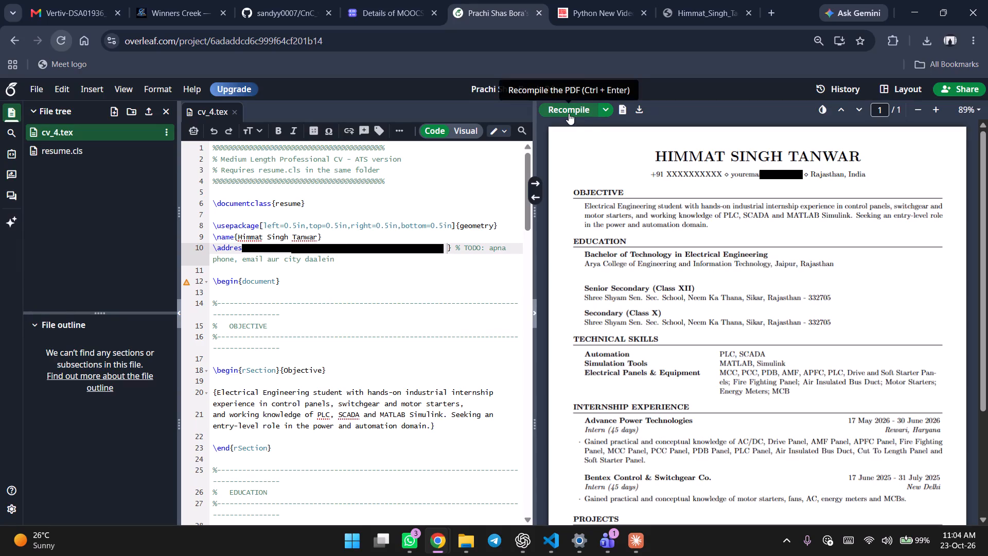
pyautogui.click(569, 113)
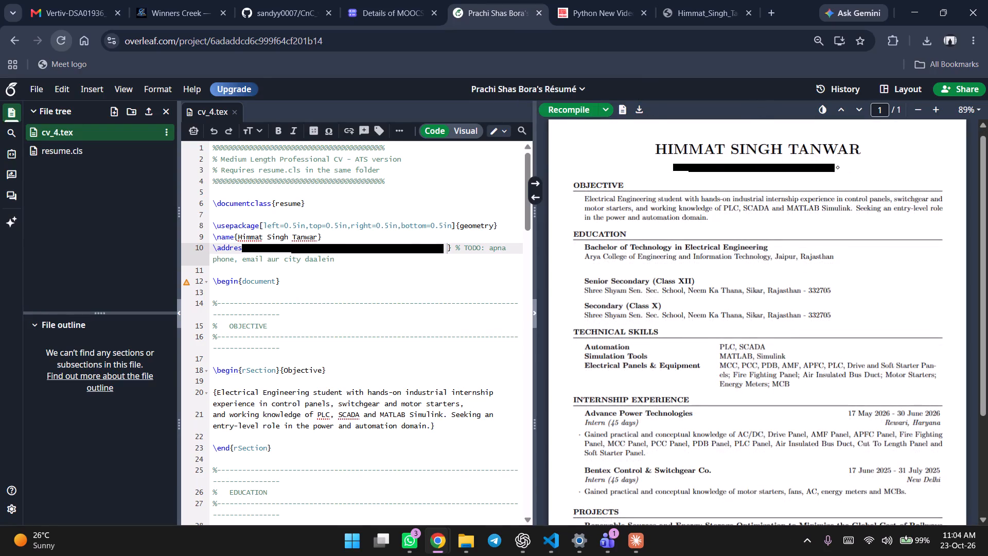
# Review the recompiled resume preview from the header down to Certifications, including the whole-page layout.
pyautogui.scroll(-2, 723, 203)
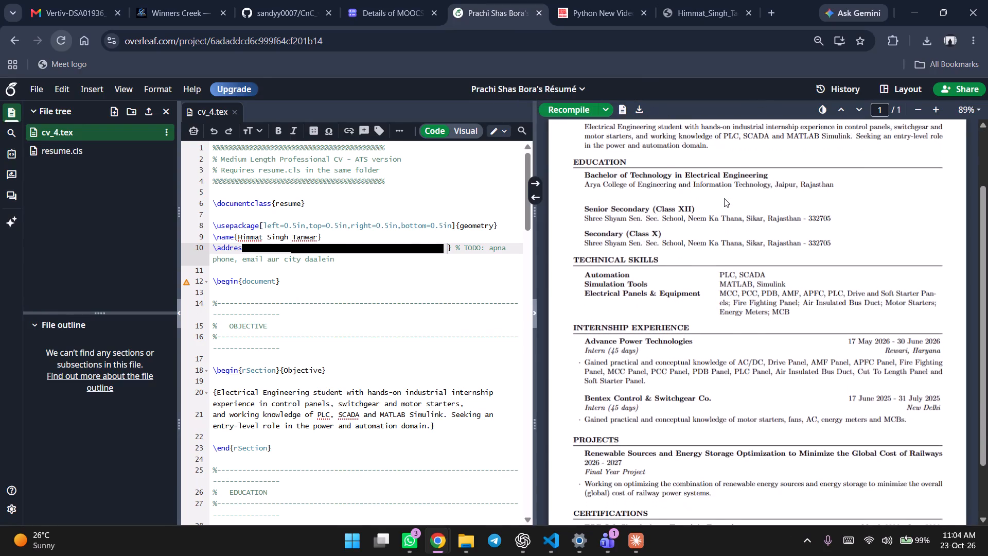
pyautogui.scroll(-2, 724, 198)
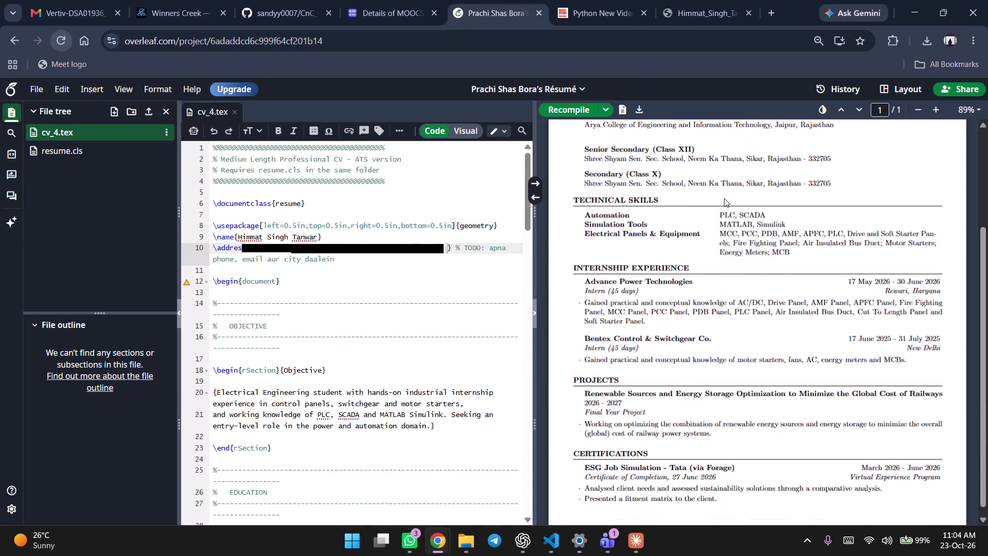
pyautogui.scroll(-1, 724, 198)
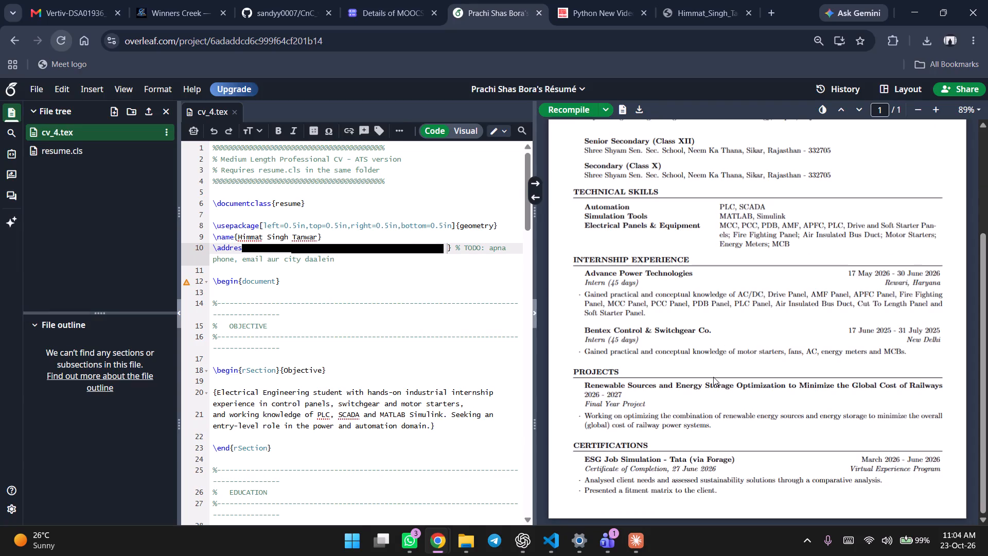
pyautogui.scroll(-4, 713, 377)
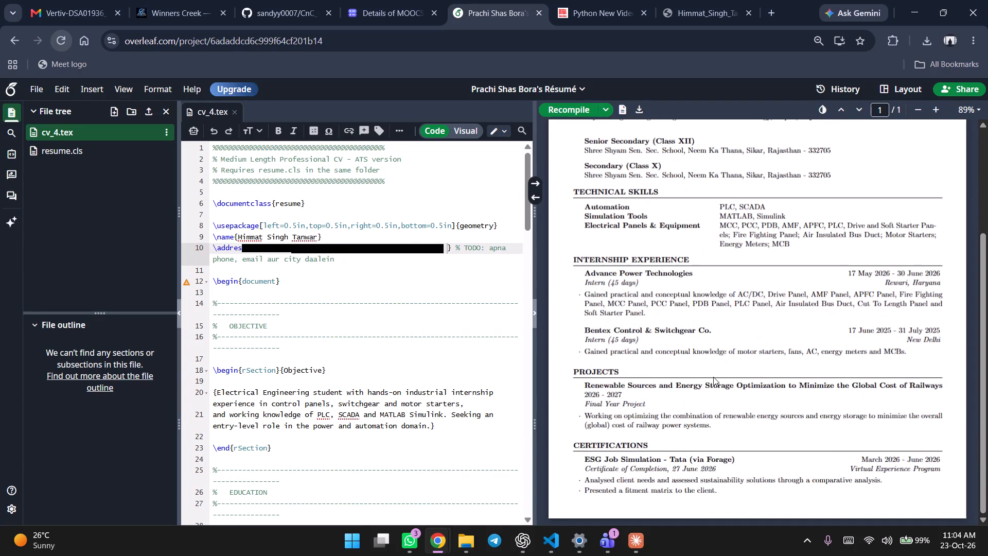
pyautogui.scroll(-1, 713, 377)
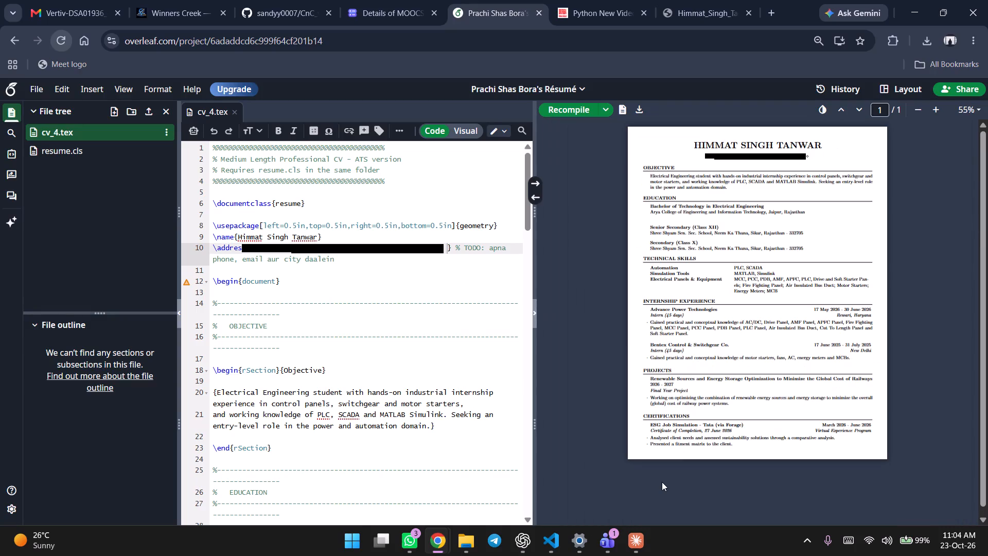
pyautogui.click(692, 310)
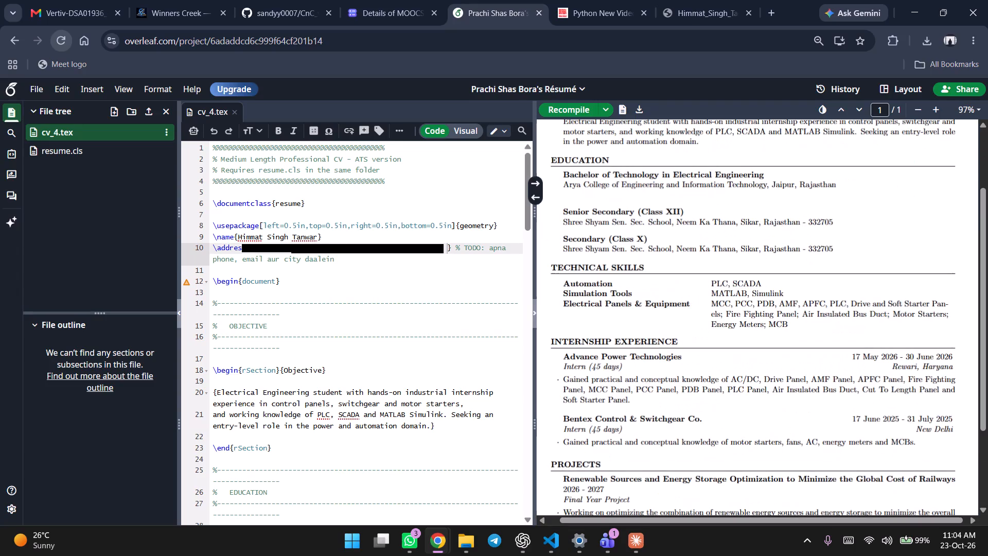
# Examine the Technical Skills entries in the preview and locate their lines in the cv_4.tex source.
pyautogui.moveTo(705, 285); pyautogui.dragTo(787, 339)
pyautogui.moveTo(787, 339); pyautogui.dragTo(788, 326)
pyautogui.moveTo(788, 326); pyautogui.dragTo(725, 287)
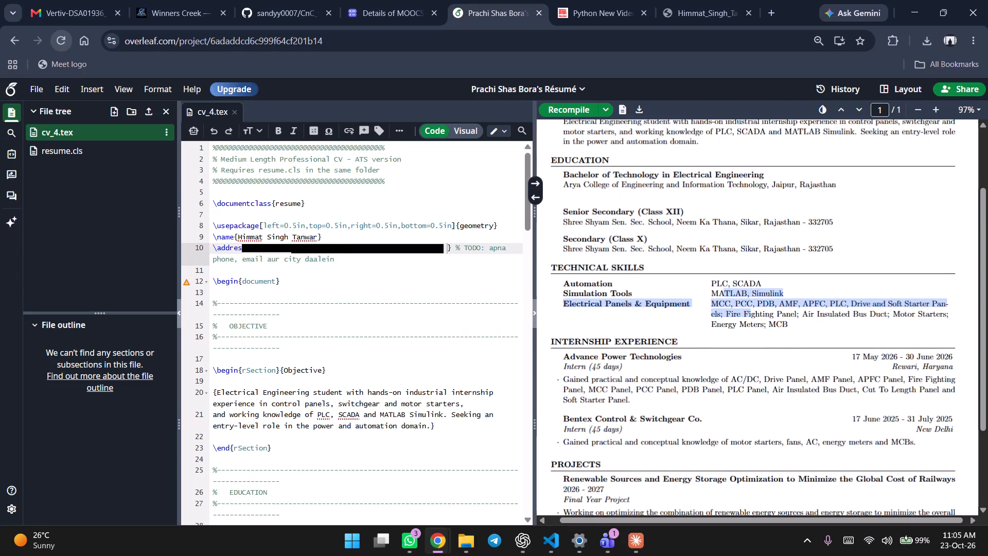
pyautogui.click(718, 282)
pyautogui.click(715, 292)
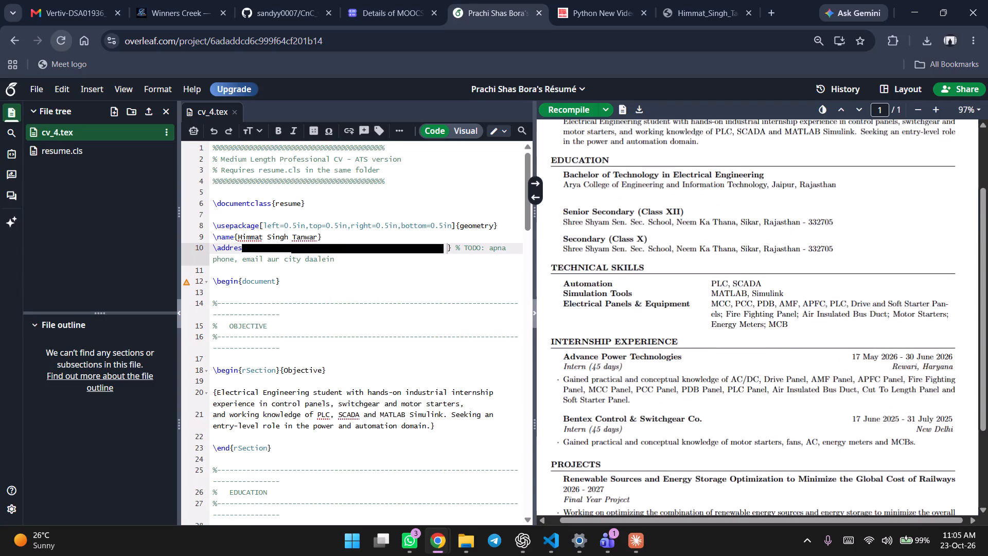
pyautogui.click(783, 325)
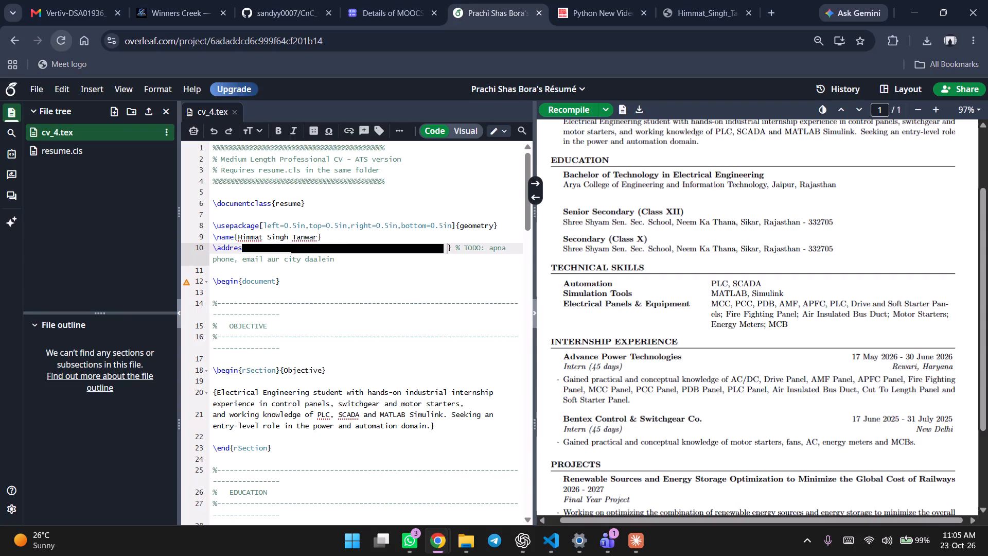
pyautogui.moveTo(789, 326); pyautogui.dragTo(713, 288)
pyautogui.click(713, 288)
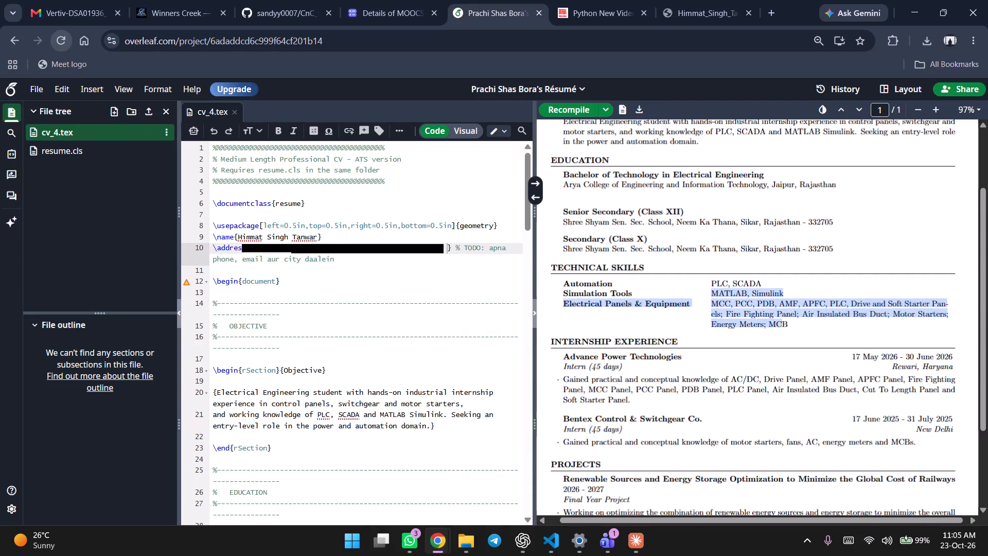
pyautogui.moveTo(712, 286); pyautogui.dragTo(792, 328)
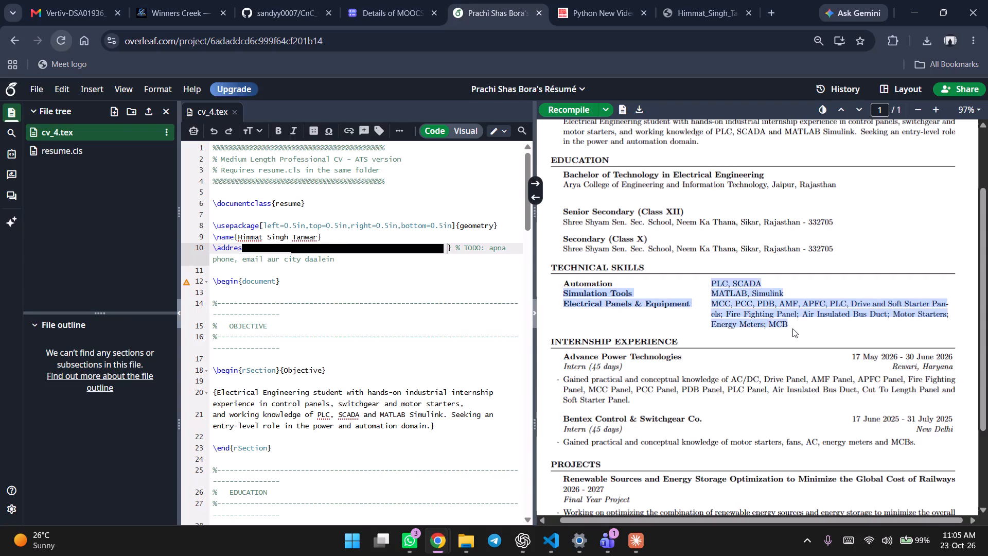
pyautogui.click(792, 328)
pyautogui.moveTo(792, 328); pyautogui.dragTo(709, 284)
pyautogui.click(709, 284)
pyautogui.moveTo(709, 284); pyautogui.dragTo(777, 315)
pyautogui.click(777, 315)
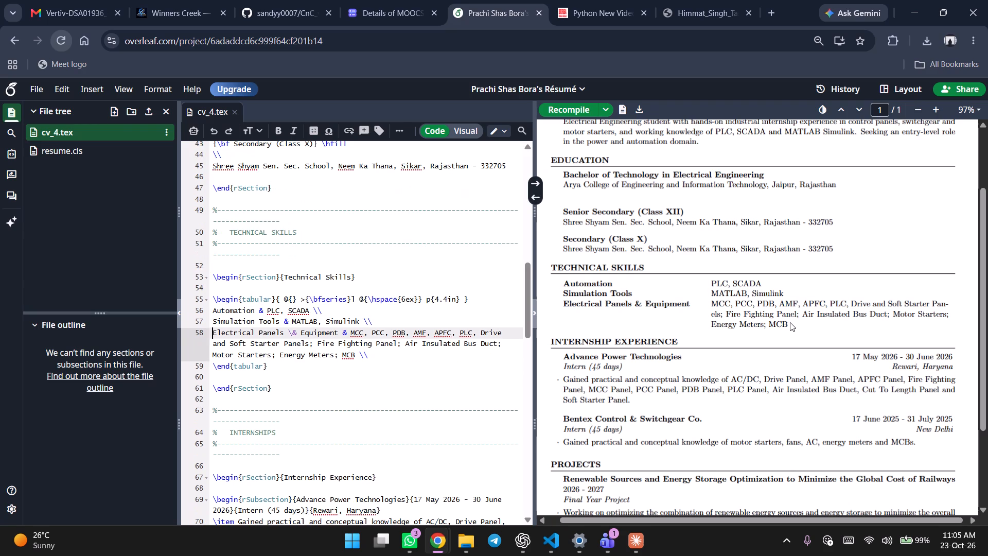
pyautogui.moveTo(790, 322); pyautogui.dragTo(705, 285)
pyautogui.click(705, 285)
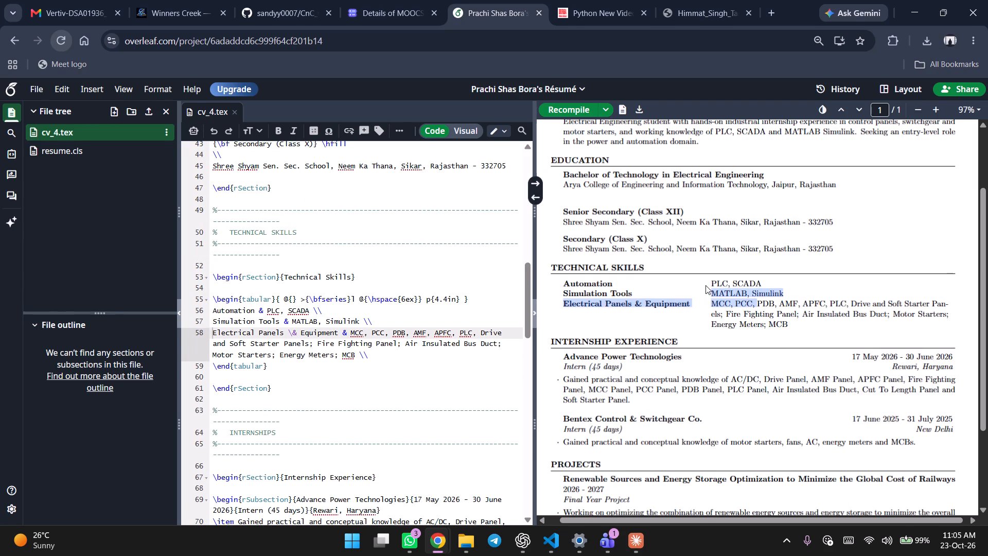
pyautogui.moveTo(712, 278); pyautogui.dragTo(784, 323)
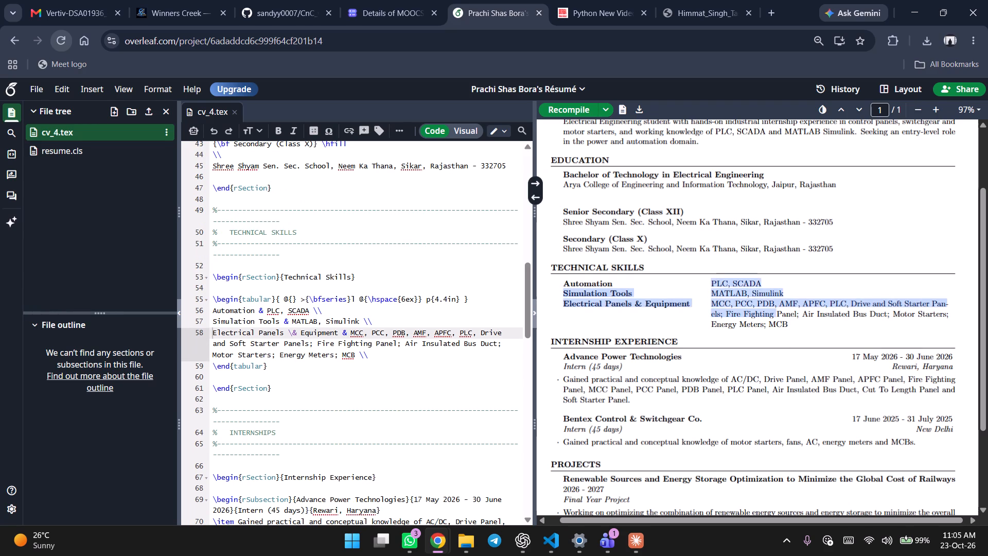
pyautogui.moveTo(784, 323); pyautogui.dragTo(795, 332)
pyautogui.click(795, 332)
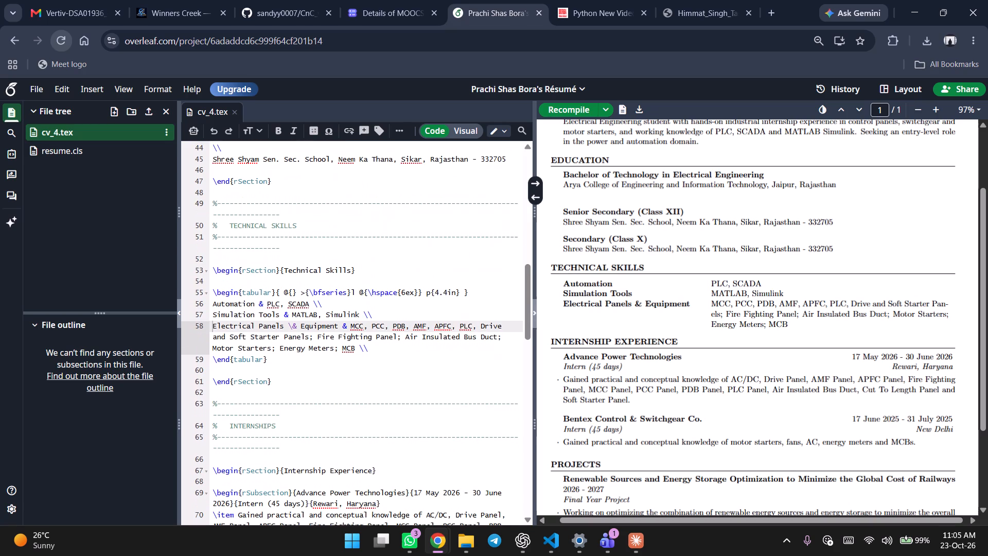
# Review the cv_4.tex source around the Technical Skills and Internship Experience sections.
pyautogui.hscroll(2, 381, 338)
pyautogui.hscroll(-5, 381, 338)
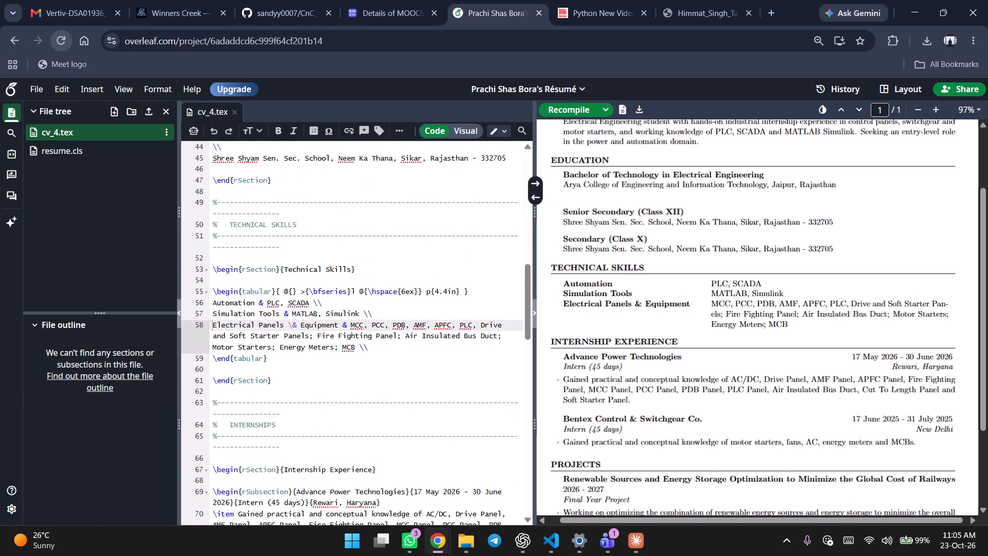
pyautogui.scroll(-1, 286, 360)
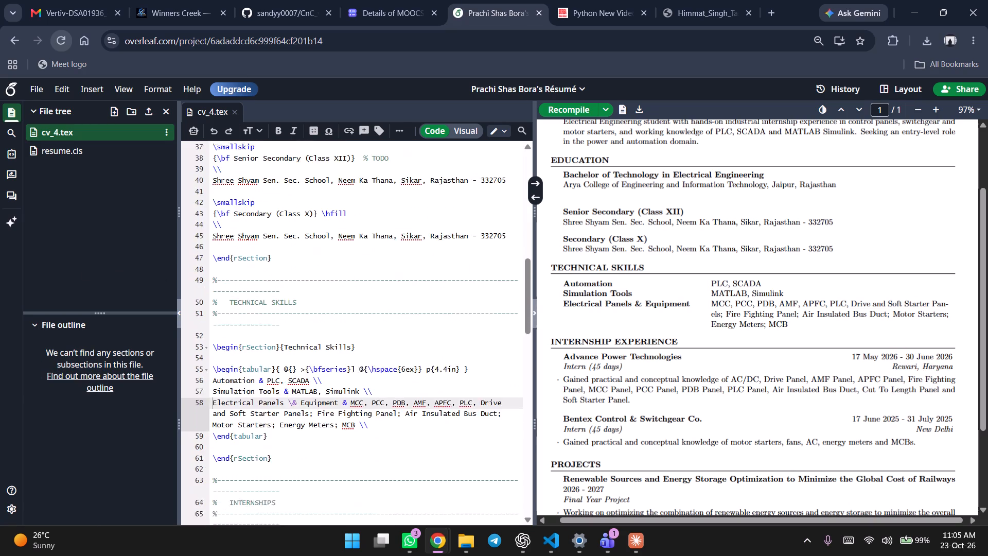
pyautogui.scroll(-1, 286, 360)
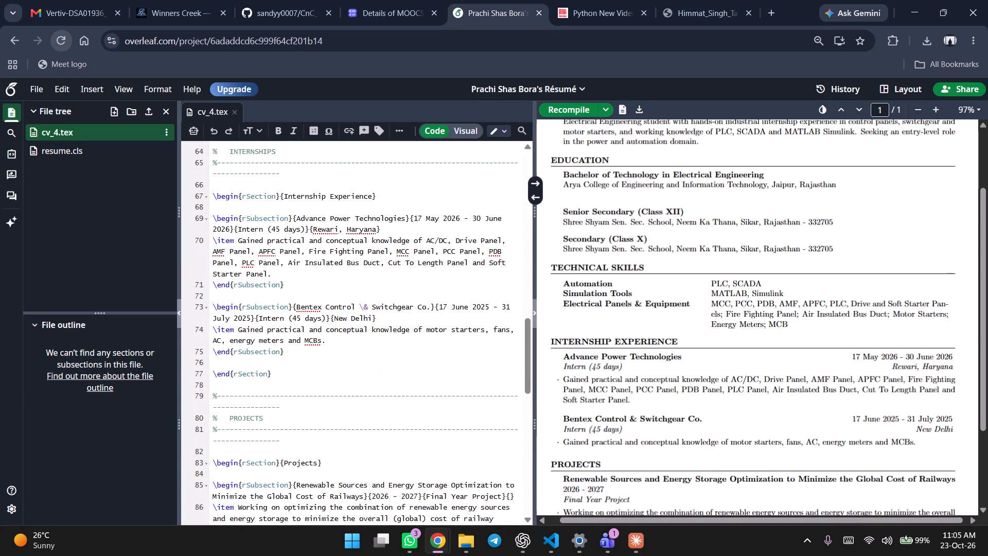
pyautogui.scroll(-1, 286, 360)
pyautogui.scroll(3, 329, 383)
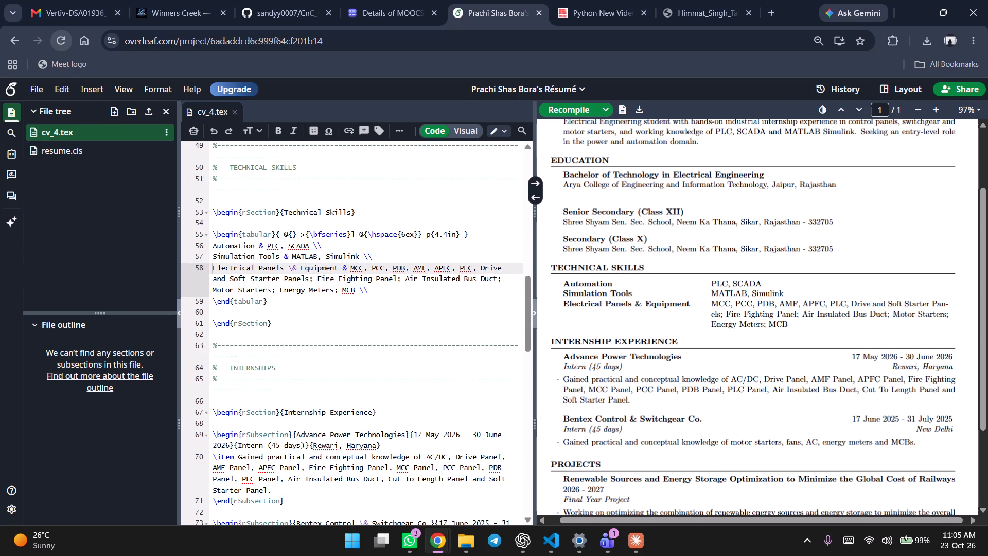
pyautogui.hscroll(2, 374, 273)
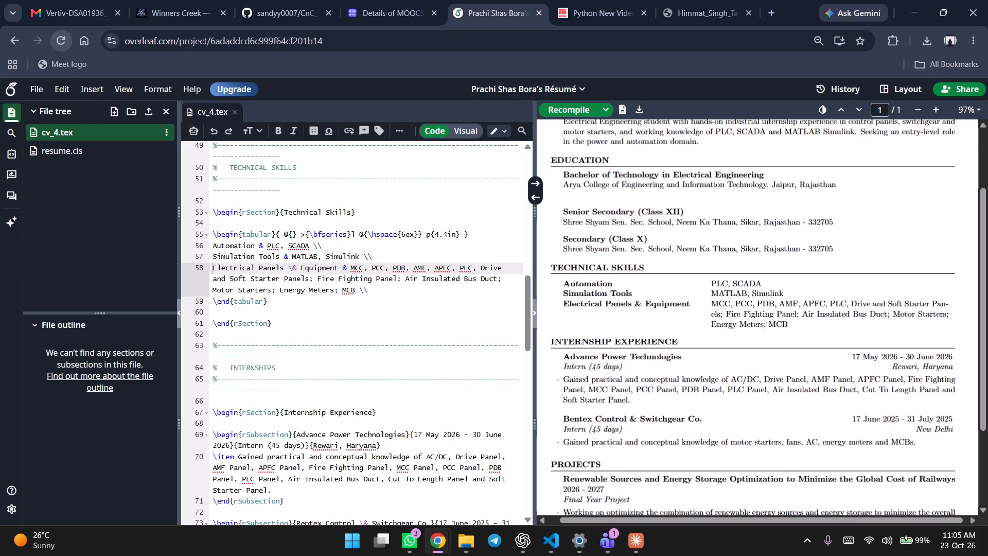
# Delete the PDB entry and its comma after PCC in the Electrical Panels & Equipment line of Technical Skills.
pyautogui.click(403, 268)
pyautogui.click(403, 268)
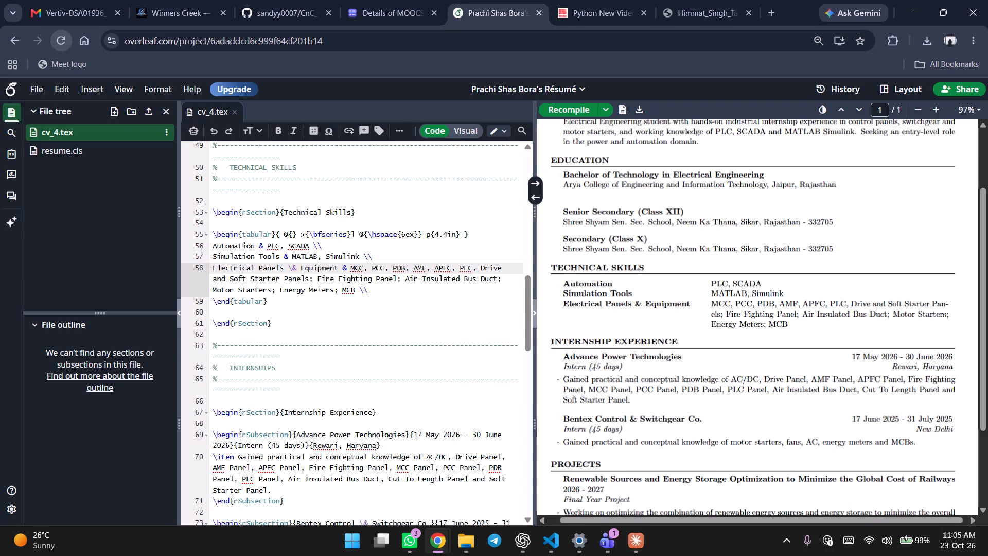
pyautogui.click(406, 268)
pyautogui.press('BackSpace')
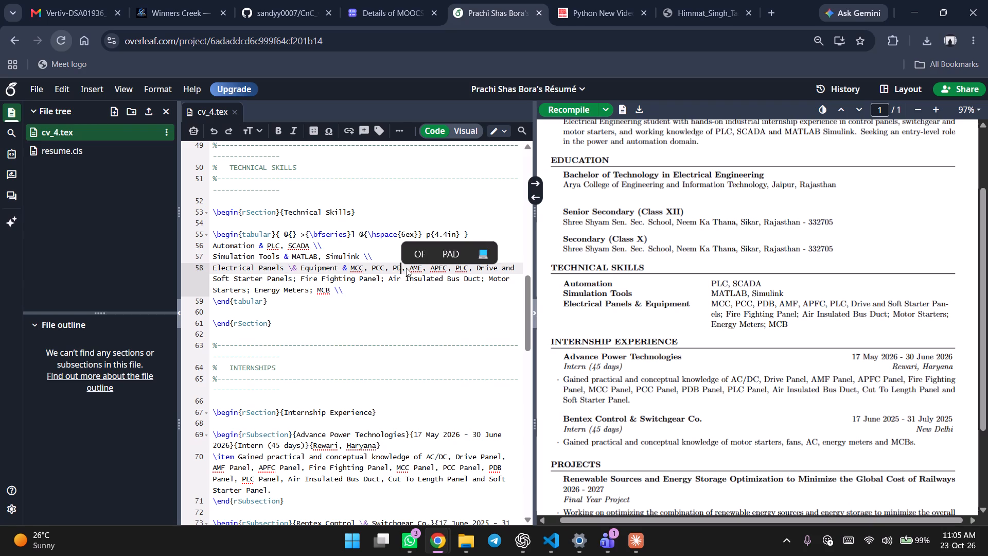
pyautogui.press('BackSpace')
pyautogui.press('BackSpace')
pyautogui.press('BackSpace')
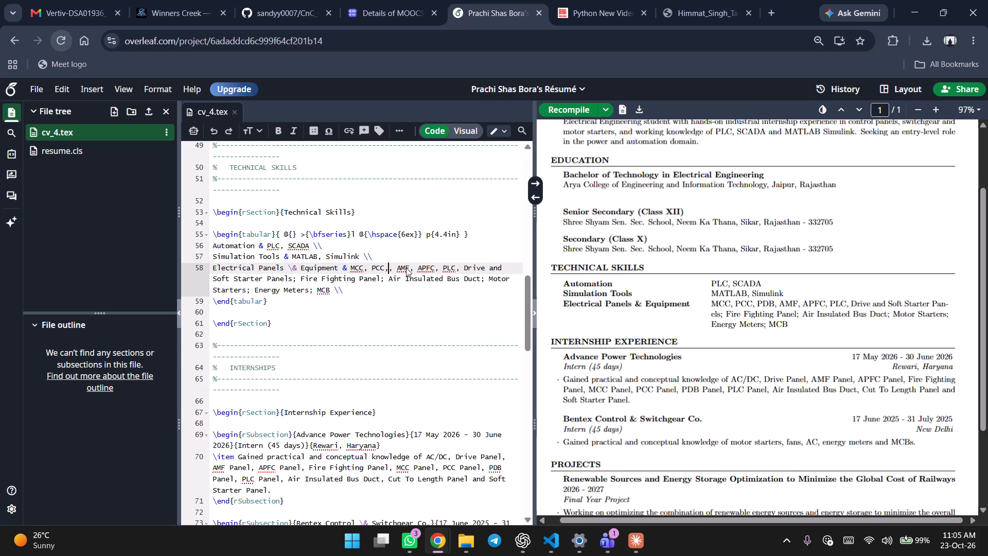
pyautogui.press('BackSpace')
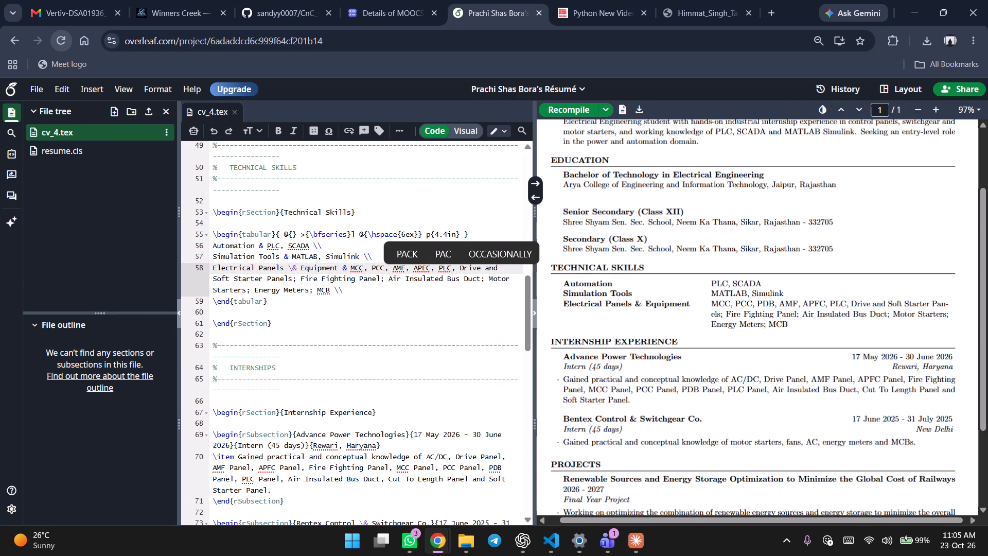
# Remove "Air Insulated Bus Duct" and its semicolons from the Electrical Panels & Equipment line, putting a comma after Fire Fighting Panel.
pyautogui.click(484, 278)
pyautogui.press('BackSpace')
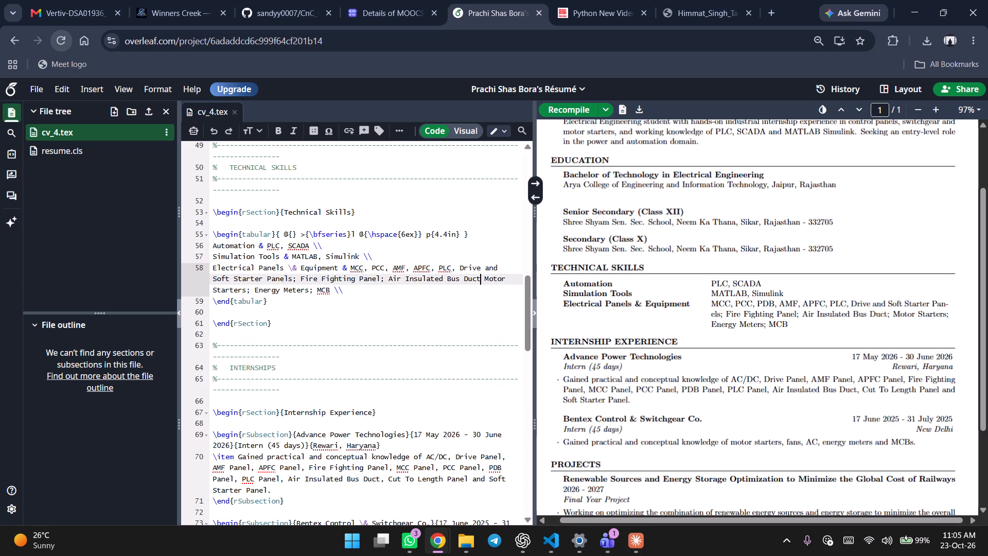
pyautogui.press('BackSpace')
pyautogui.press('BackSpace')
pyautogui.press('BackSpace')
pyautogui.press('BackSpace')
pyautogui.press('BackSpace')
pyautogui.press('BackSpace')
pyautogui.press('BackSpace')
pyautogui.press('BackSpace')
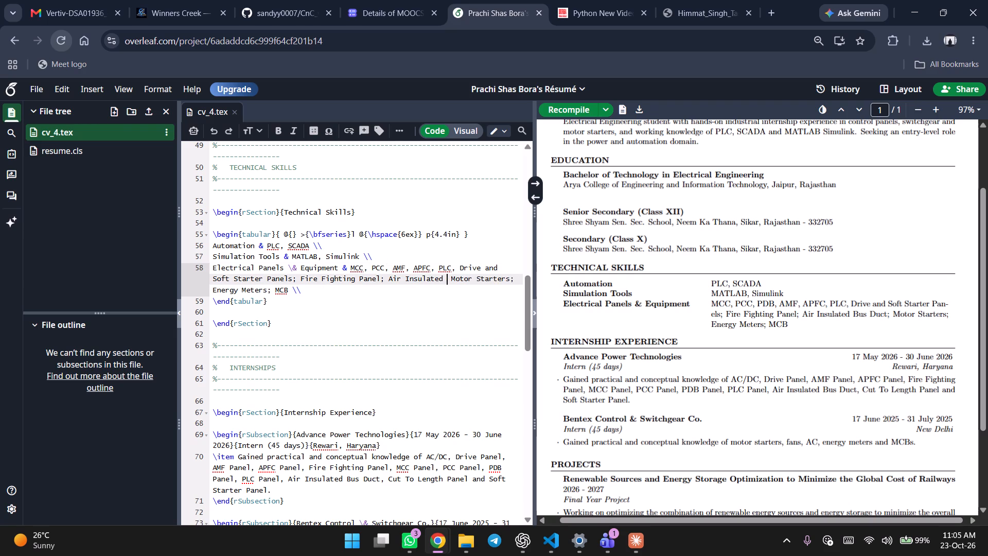
pyautogui.press('BackSpace')
pyautogui.press('BackSpace')
pyautogui.press('BackSpace')
pyautogui.press('BackSpace')
pyautogui.press('BackSpace')
pyautogui.press('BackSpace')
pyautogui.press('BackSpace')
pyautogui.press('BackSpace')
pyautogui.press('BackSpace')
pyautogui.press('BackSpace')
pyautogui.press('BackSpace')
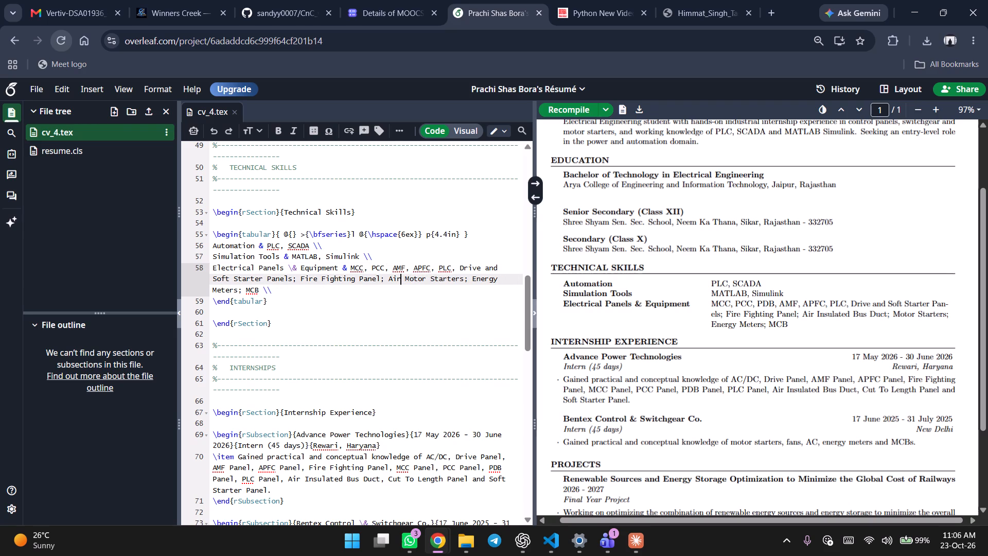
pyautogui.press('BackSpace')
pyautogui.press('BackSpace')
pyautogui.press('BackSpace')
pyautogui.press('BackSpace')
pyautogui.press('BackSpace')
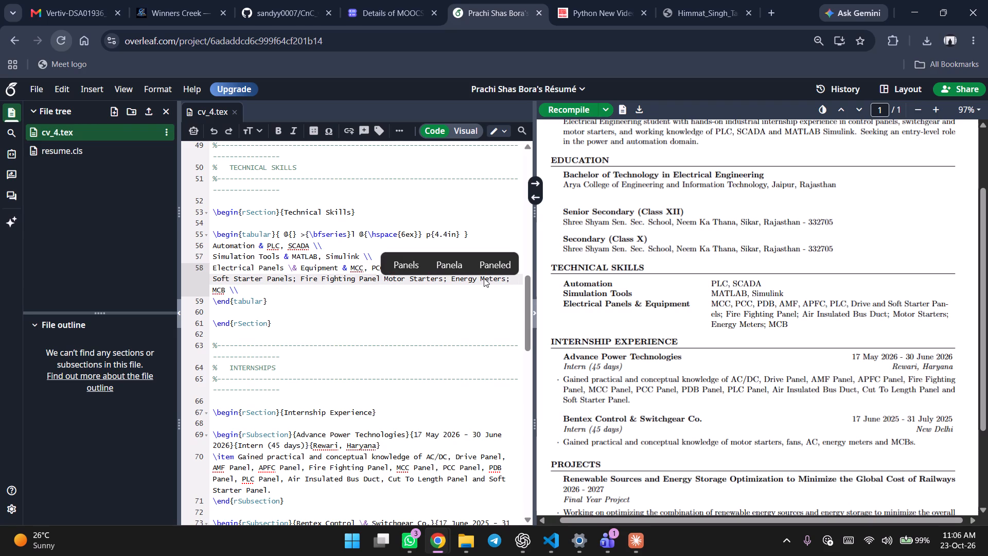
pyautogui.press(',')
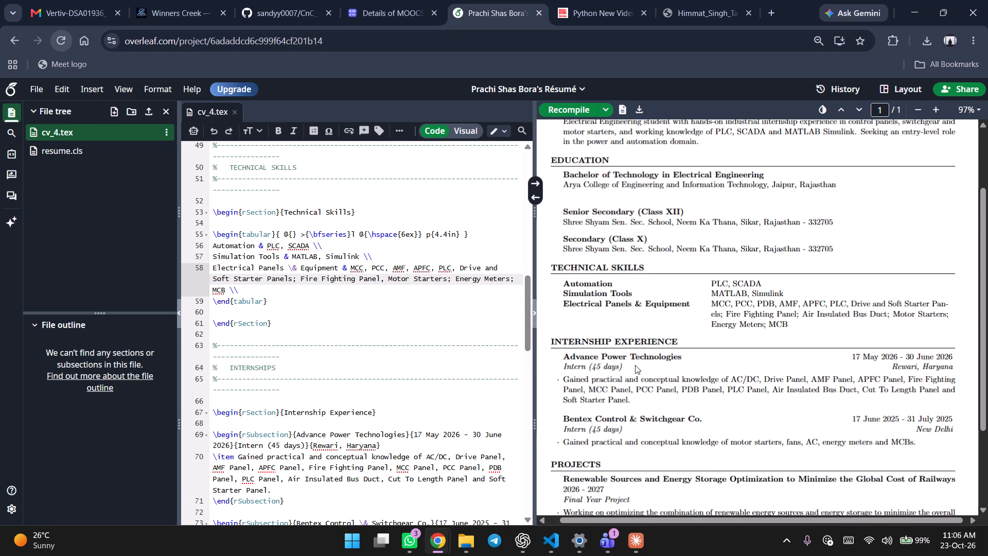
# Delete Fire Fighting Panel and its comma from the Electrical Panels & Equipment line of Technical Skills.
pyautogui.scroll(-4, 630, 370)
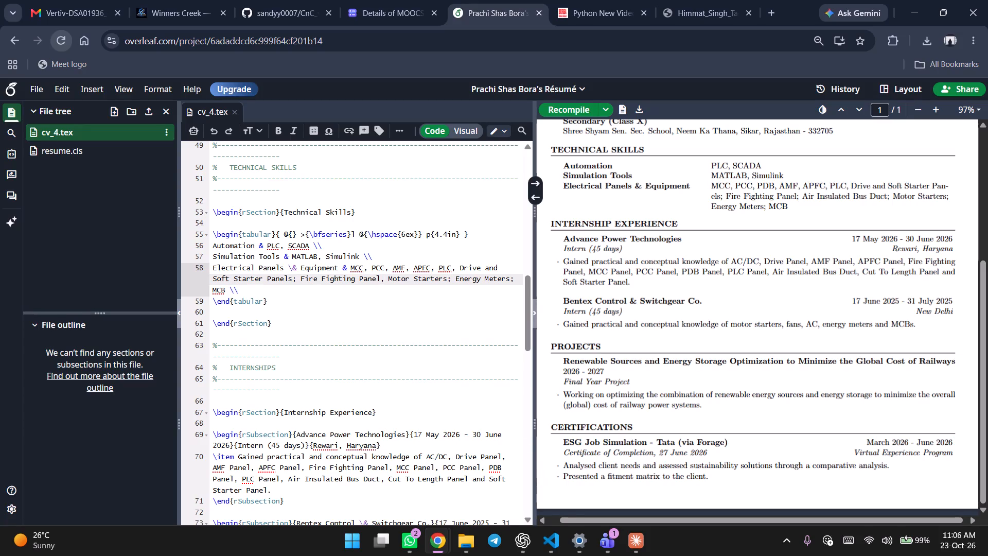
pyautogui.scroll(2, 634, 451)
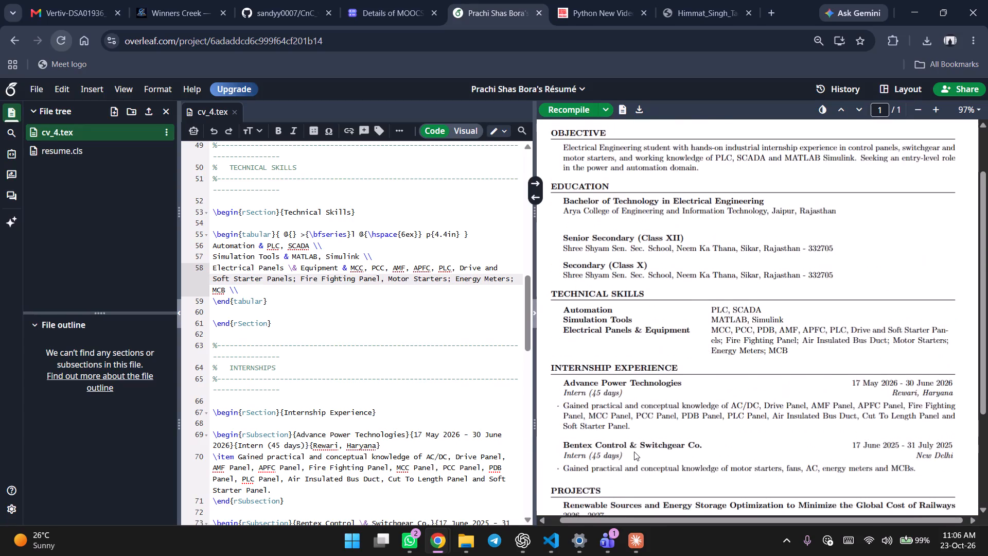
pyautogui.scroll(1, 634, 451)
pyautogui.scroll(-1, 634, 451)
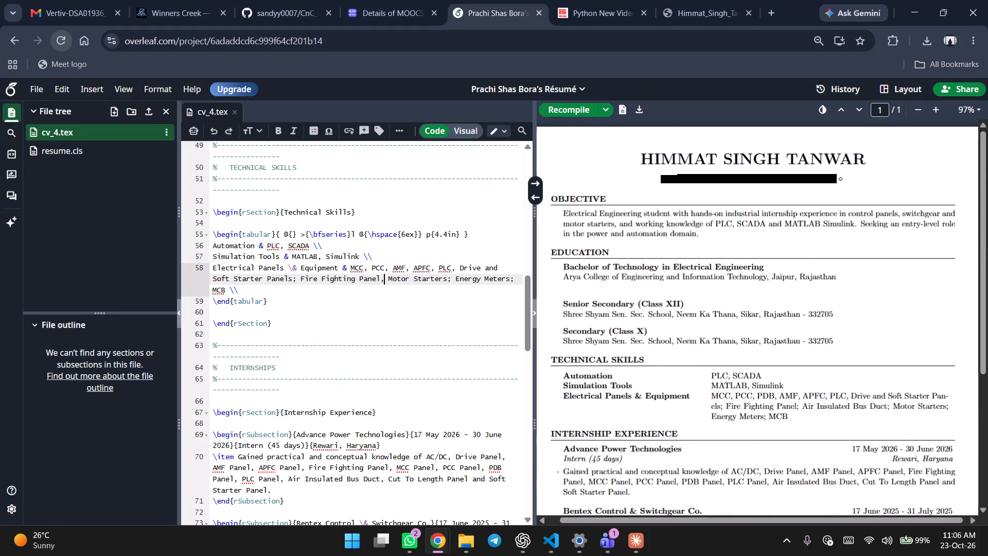
pyautogui.scroll(-2, 634, 451)
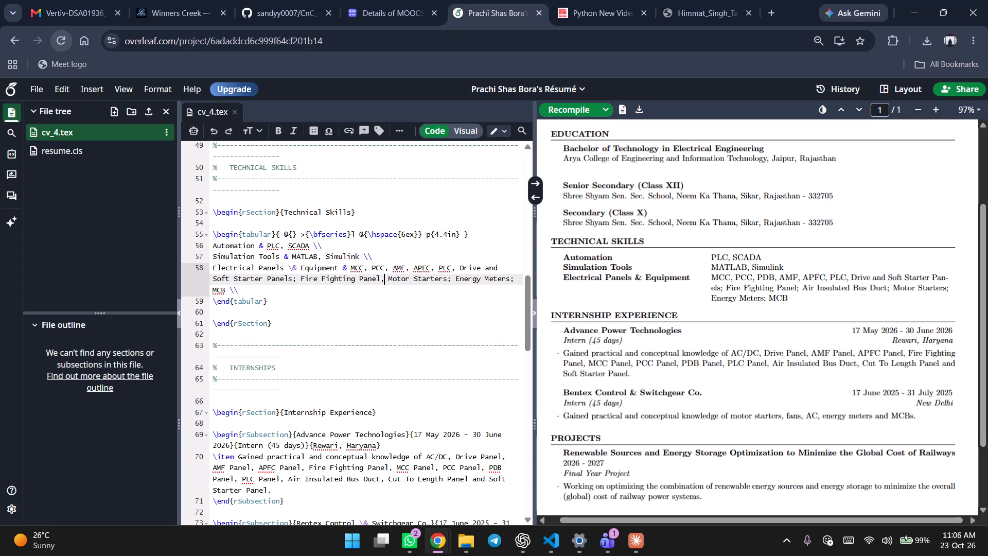
pyautogui.press('BackSpace')
pyautogui.press('BackSpace')
pyautogui.press('BackSpace')
pyautogui.press('BackSpace')
pyautogui.press('BackSpace')
pyautogui.press('BackSpace')
pyautogui.press('BackSpace')
pyautogui.press('BackSpace')
pyautogui.press('BackSpace')
pyautogui.press('BackSpace')
pyautogui.press('BackSpace')
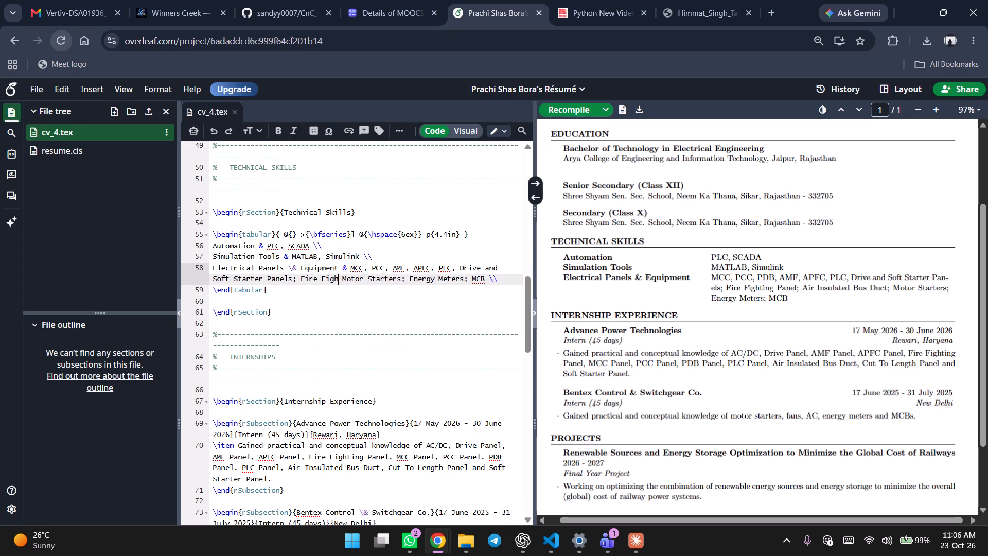
pyautogui.press('BackSpace')
pyautogui.press('BackSpace')
pyautogui.press('BackSpace')
pyautogui.press('BackSpace')
pyautogui.press('BackSpace')
pyautogui.press('BackSpace')
pyautogui.press('BackSpace')
pyautogui.press('BackSpace')
pyautogui.press('BackSpace')
pyautogui.press('BackSpace')
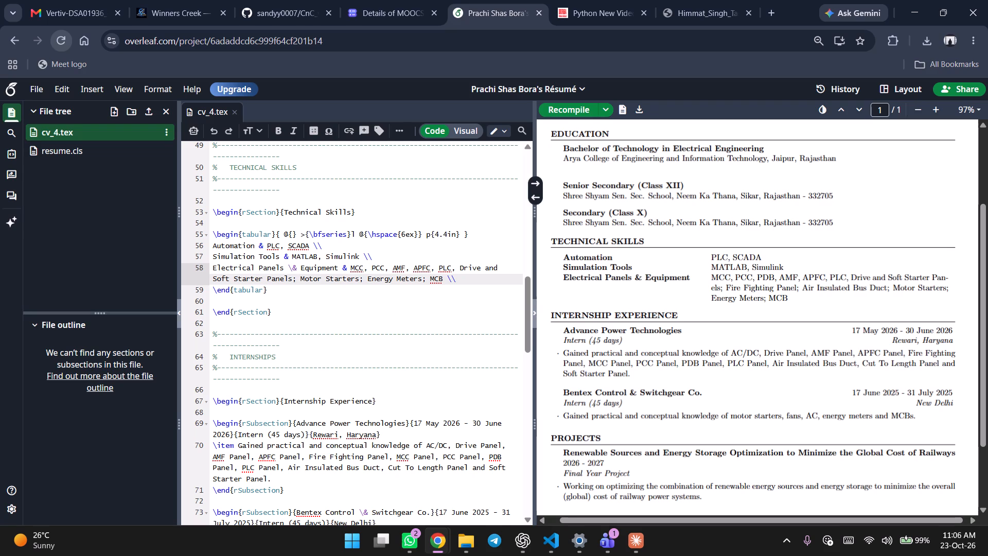
# Recompile the resume and check the preview from Technical Skills through Certifications.
pyautogui.click(579, 110)
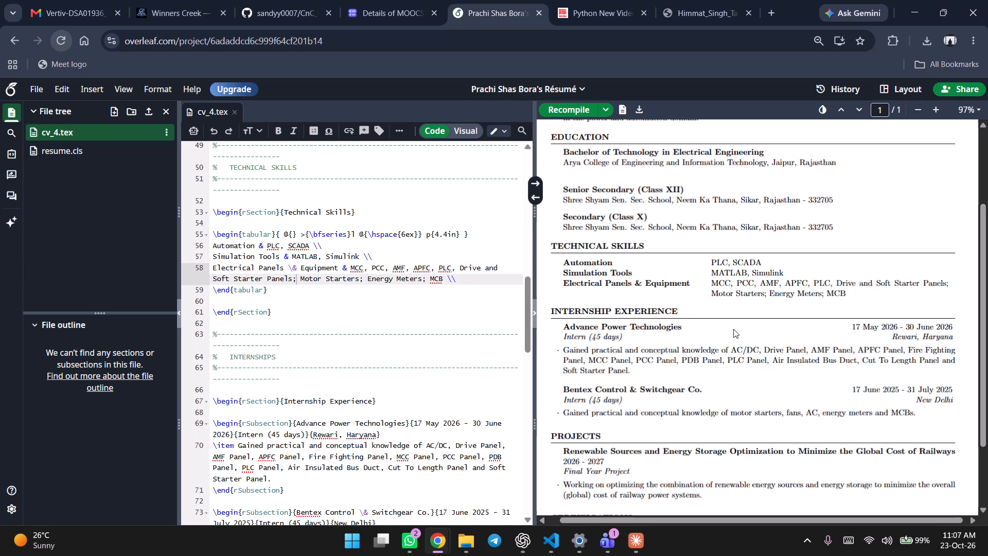
pyautogui.scroll(-1, 733, 329)
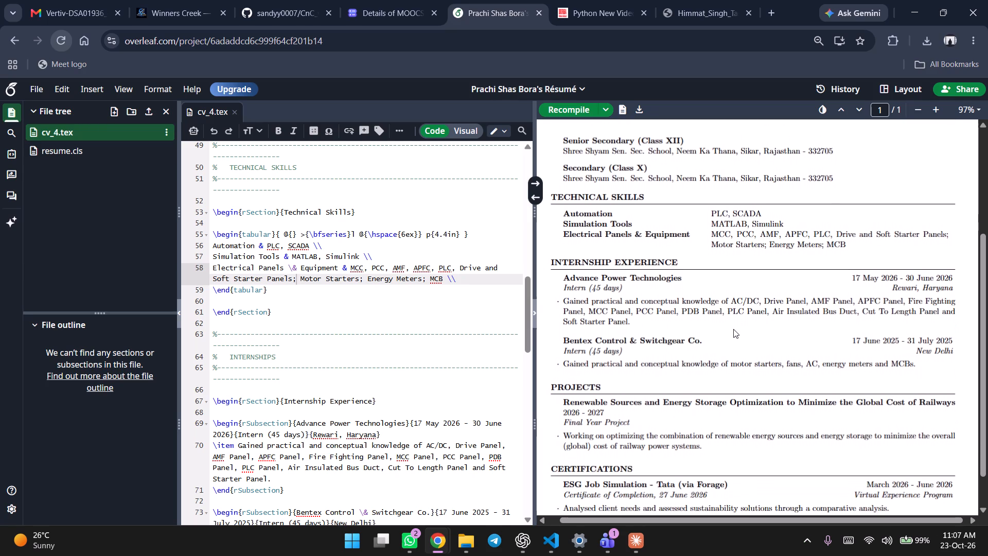
pyautogui.scroll(-3, 733, 329)
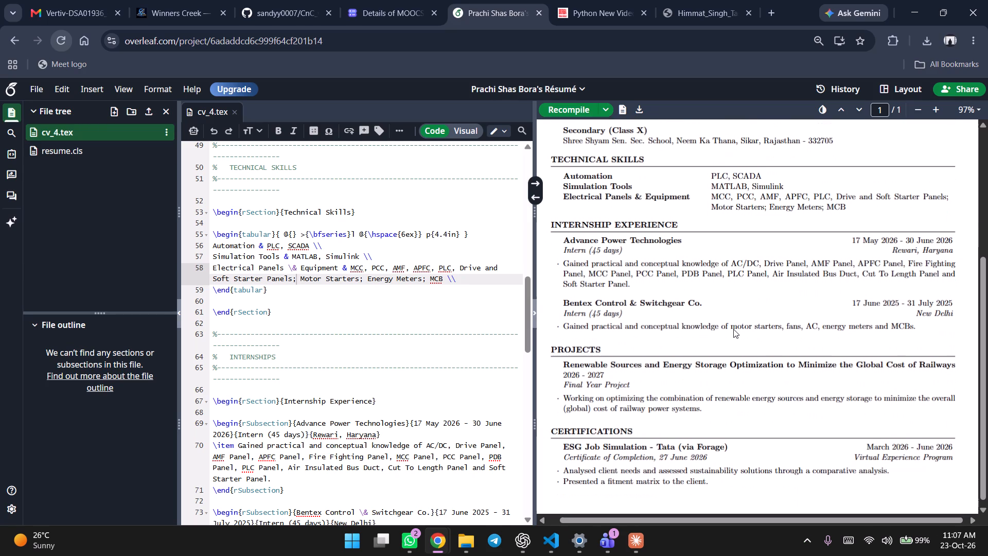
pyautogui.scroll(-1, 733, 329)
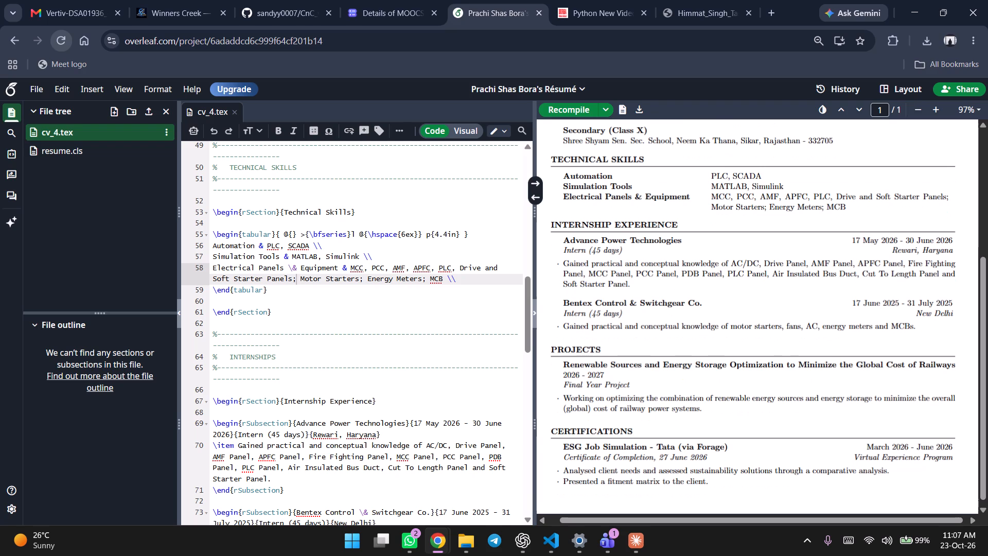
# Delete the "Presented a fitment matrix to the client." item from the ESG Job Simulation entry in the Certifications source.
pyautogui.scroll(-3, 437, 468)
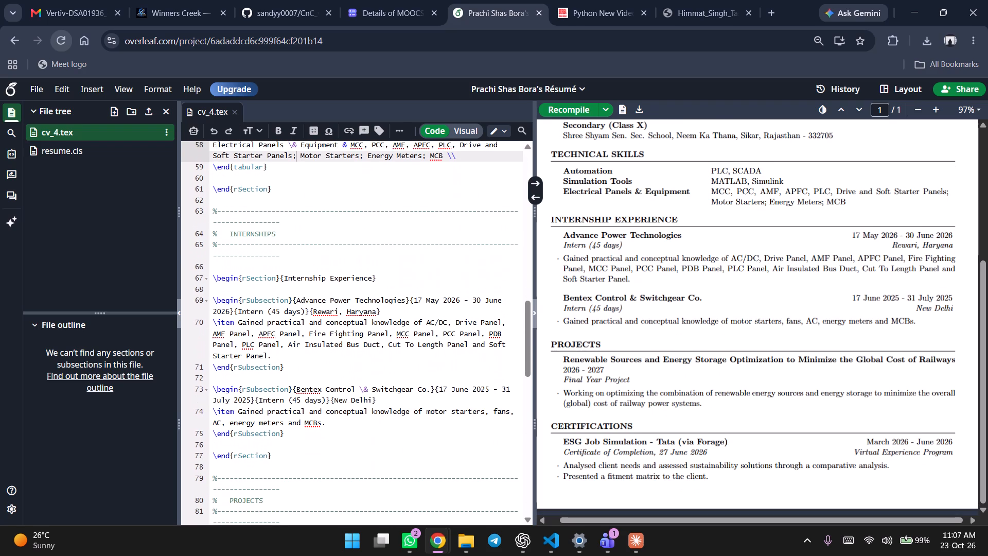
pyautogui.scroll(-4, 437, 468)
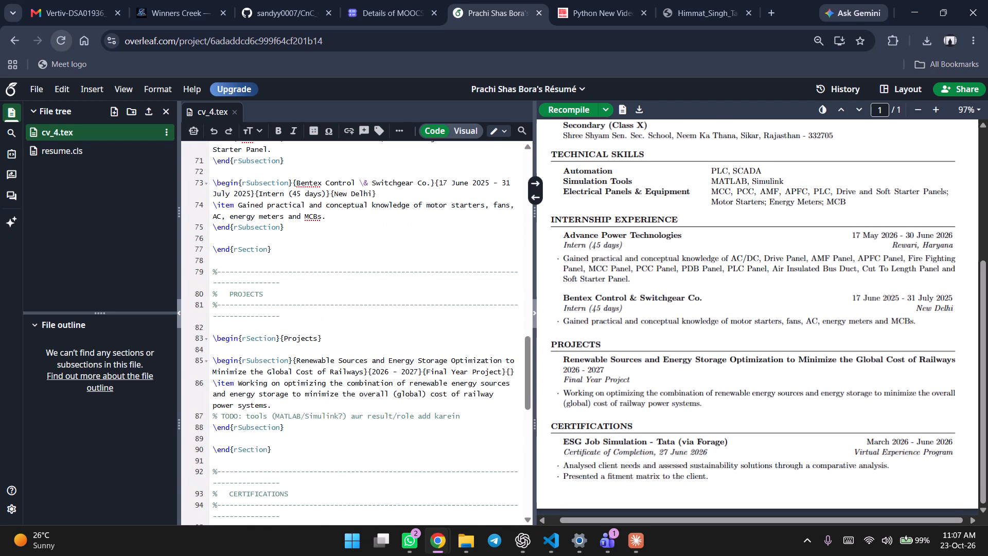
pyautogui.scroll(-2, 437, 468)
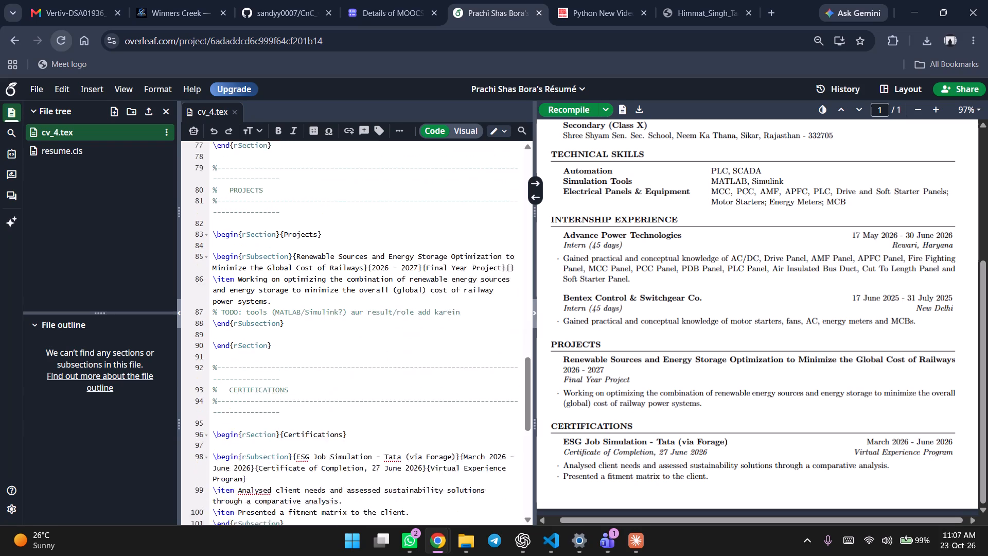
pyautogui.scroll(-8, 437, 468)
pyautogui.scroll(4, 437, 468)
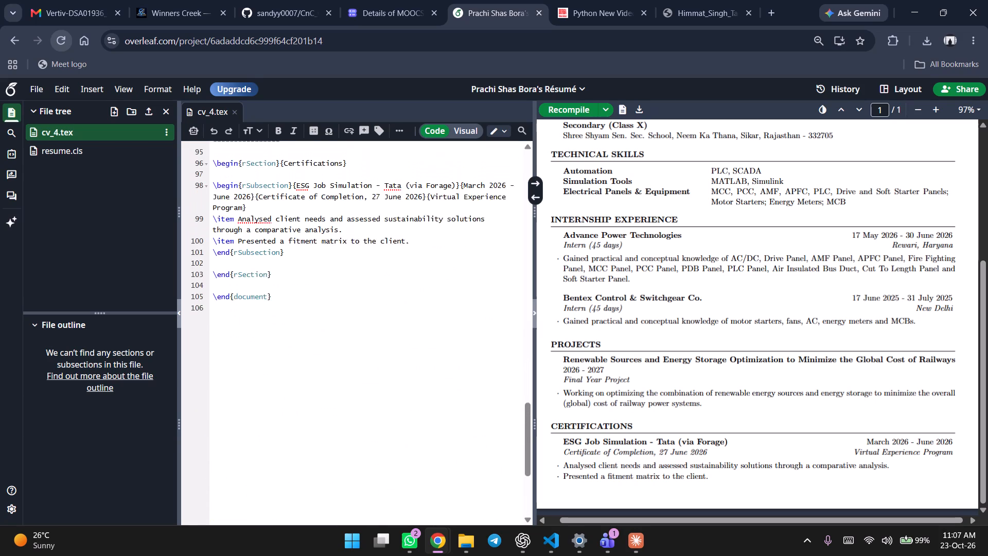
pyautogui.scroll(1, 437, 468)
pyautogui.scroll(-3, 437, 468)
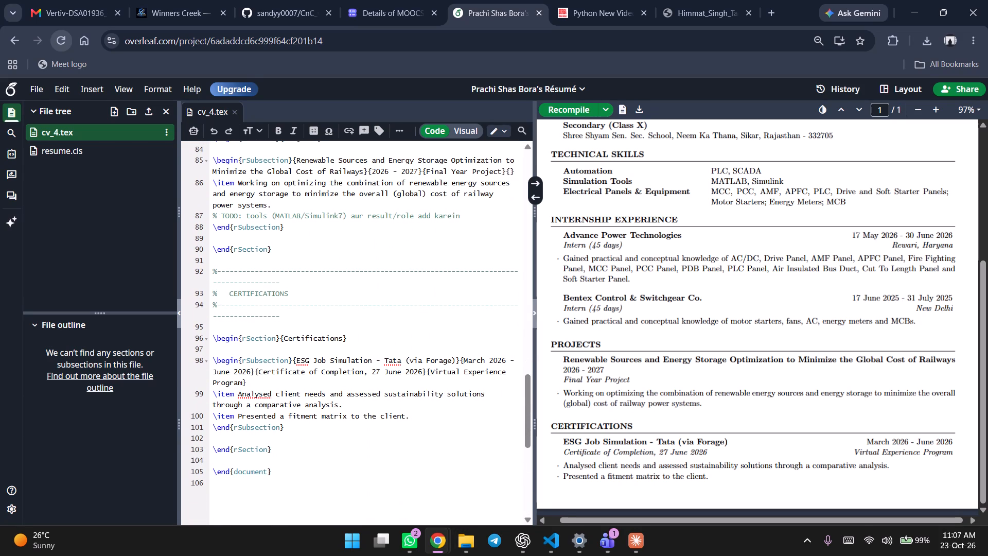
pyautogui.click(412, 415)
pyautogui.press('BackSpace')
pyautogui.press('BackSpace')
pyautogui.press('BackSpace')
pyautogui.press('BackSpace')
pyautogui.press('BackSpace')
pyautogui.press('BackSpace')
pyautogui.press('BackSpace')
pyautogui.press('BackSpace')
pyautogui.press('BackSpace')
pyautogui.press('BackSpace')
pyautogui.press('BackSpace')
pyautogui.press('BackSpace')
pyautogui.press('BackSpace')
pyautogui.press('BackSpace')
pyautogui.press('BackSpace')
pyautogui.press('BackSpace')
pyautogui.press('BackSpace')
pyautogui.press('BackSpace')
pyautogui.press('BackSpace')
pyautogui.press('BackSpace')
pyautogui.press('BackSpace')
pyautogui.press('BackSpace')
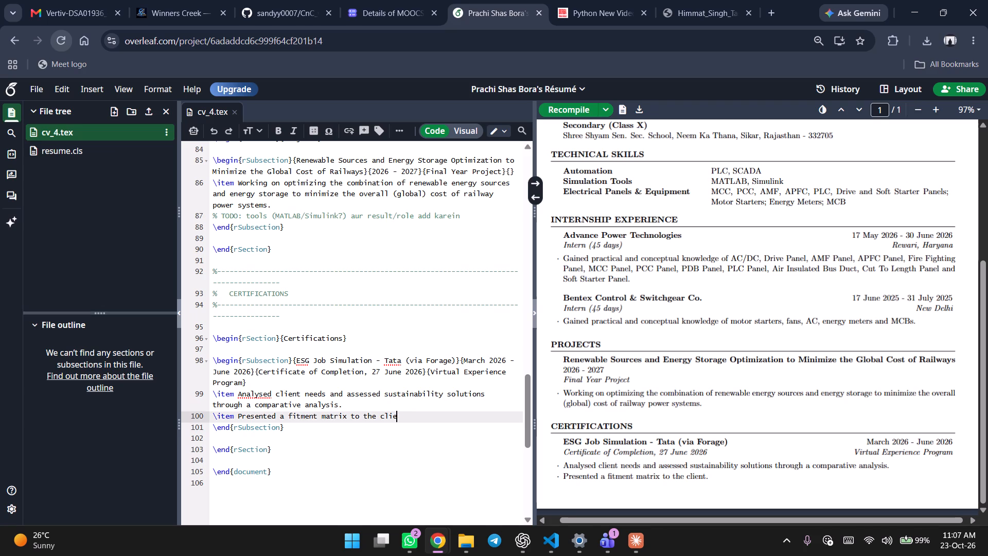
pyautogui.press('BackSpace')
pyautogui.press('BackSpace')
pyautogui.press('BackSpace')
pyautogui.press('BackSpace')
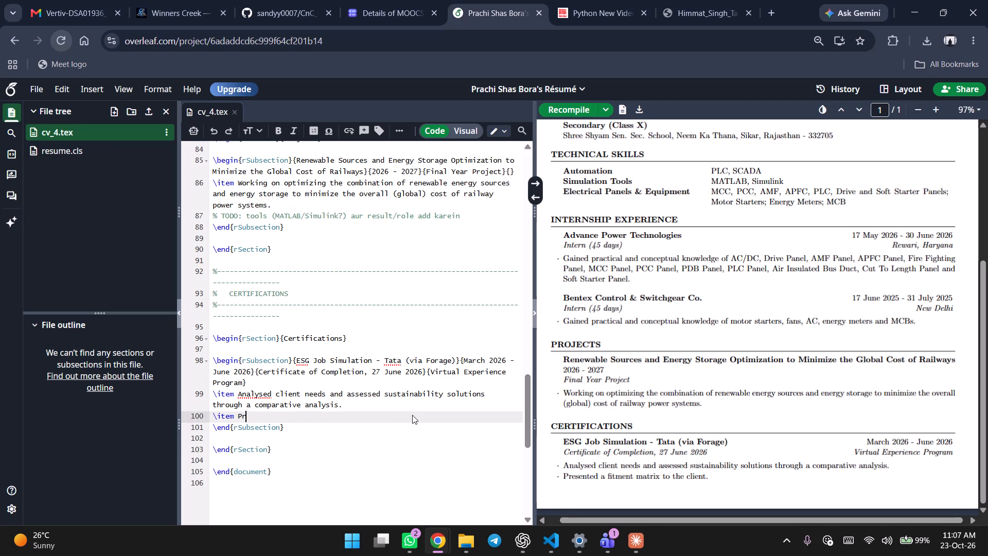
pyautogui.press('BackSpace')
pyautogui.press('BackSpace')
pyautogui.press('BackSpace')
pyautogui.press('BackSpace')
pyautogui.press('BackSpace')
pyautogui.press('BackSpace')
pyautogui.press('BackSpace')
pyautogui.press('BackSpace')
pyautogui.press('BackSpace')
# Delete the "Analysed client needs and assessed sustainability solutions" item from the ESG Job Simulation entry, leaving its line blank.
pyautogui.press('BackSpace')
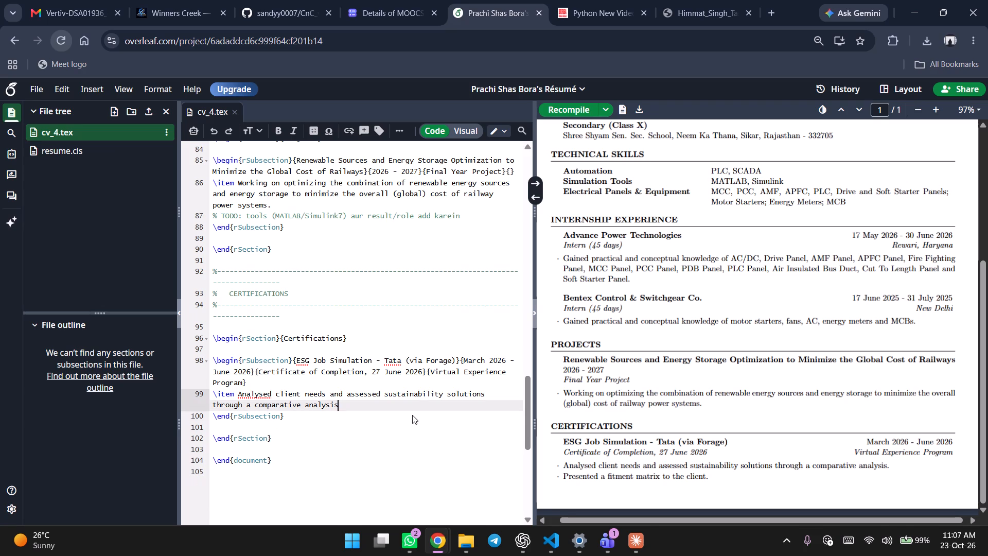
pyautogui.press('BackSpace')
pyautogui.press('BackSpace')
pyautogui.press('BackSpace')
pyautogui.press('BackSpace')
pyautogui.press('BackSpace')
pyautogui.press('BackSpace')
pyautogui.press('BackSpace')
pyautogui.press('BackSpace')
pyautogui.press('BackSpace')
pyautogui.press('BackSpace')
pyautogui.press('BackSpace')
pyautogui.press('BackSpace')
pyautogui.press('BackSpace')
pyautogui.press('BackSpace')
pyautogui.press('BackSpace')
pyautogui.press('BackSpace')
pyautogui.press('BackSpace')
pyautogui.press('BackSpace')
pyautogui.press('BackSpace')
pyautogui.press('BackSpace')
pyautogui.press('BackSpace')
pyautogui.press('BackSpace')
pyautogui.press('BackSpace')
pyautogui.press('BackSpace')
pyautogui.press('BackSpace')
pyautogui.press('BackSpace')
pyautogui.press('BackSpace')
pyautogui.press('BackSpace')
pyautogui.press('BackSpace')
pyautogui.press('BackSpace')
pyautogui.press('BackSpace')
pyautogui.press('BackSpace')
pyautogui.press('BackSpace')
pyautogui.press('BackSpace')
pyautogui.press('BackSpace')
pyautogui.press('BackSpace')
pyautogui.press('BackSpace')
pyautogui.press('BackSpace')
pyautogui.press('BackSpace')
pyautogui.press('BackSpace')
pyautogui.press('BackSpace')
pyautogui.press('BackSpace')
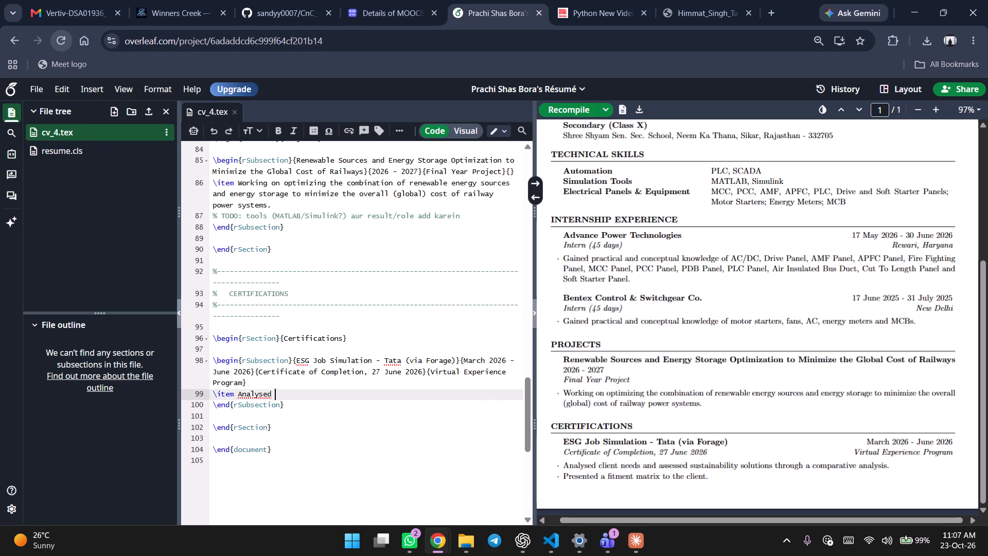
pyautogui.press('BackSpace')
pyautogui.press('BackSpace')
pyautogui.press('BackSpace')
pyautogui.press('BackSpace')
pyautogui.press('BackSpace')
pyautogui.press('BackSpace')
pyautogui.press('BackSpace')
pyautogui.press('BackSpace')
pyautogui.press('BackSpace')
pyautogui.press('BackSpace')
pyautogui.press('BackSpace')
pyautogui.press('BackSpace')
pyautogui.press('BackSpace')
pyautogui.press('BackSpace')
pyautogui.press('BackSpace')
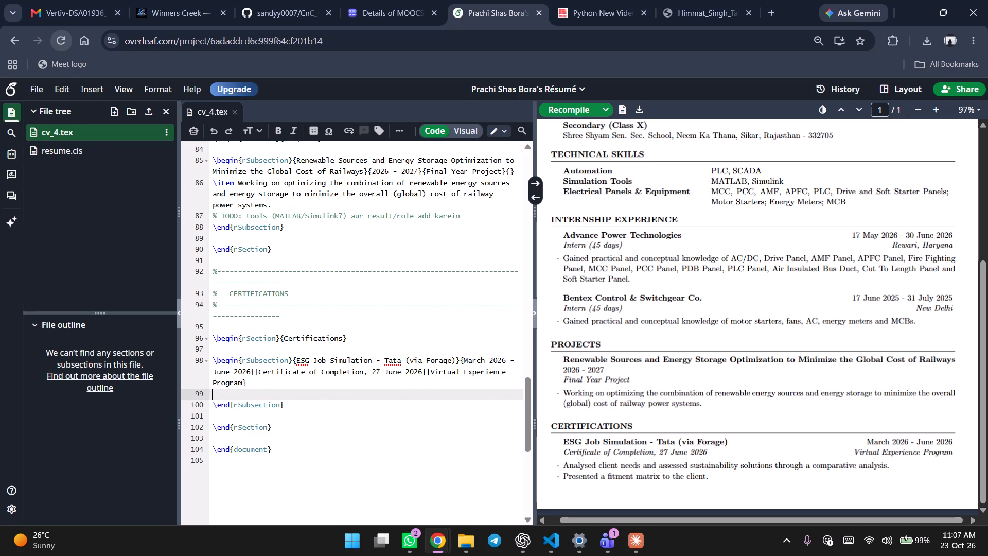
pyautogui.press('BackSpace')
pyautogui.press('Return')
# Recompile the resume and check the Certifications section in the preview.
pyautogui.moveTo(247, 389); pyautogui.dragTo(207, 363)
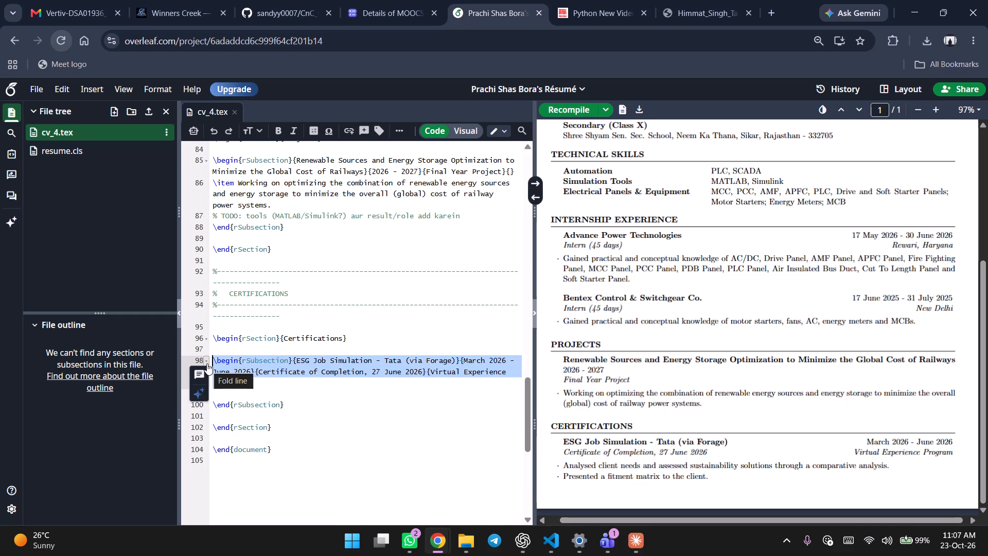
pyautogui.click(253, 388)
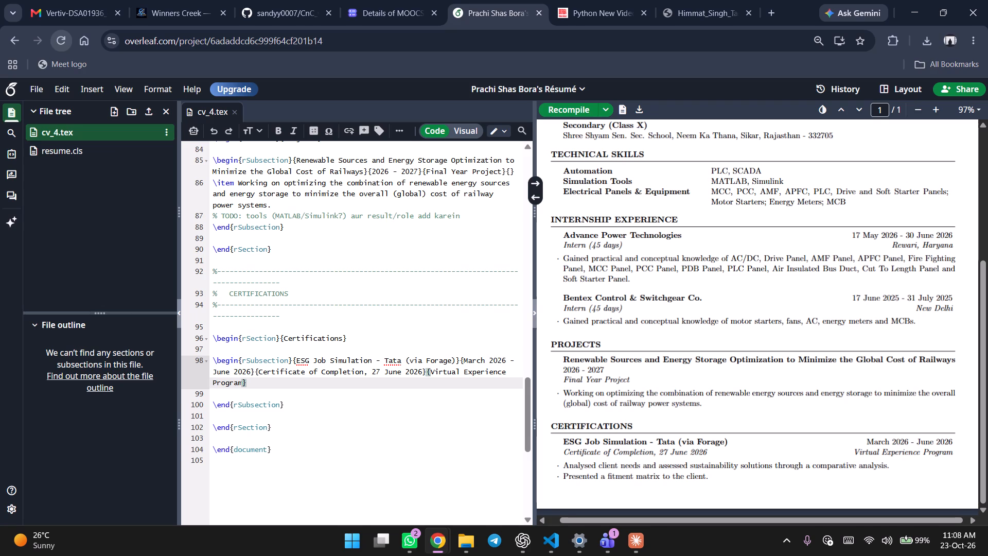
pyautogui.click(586, 110)
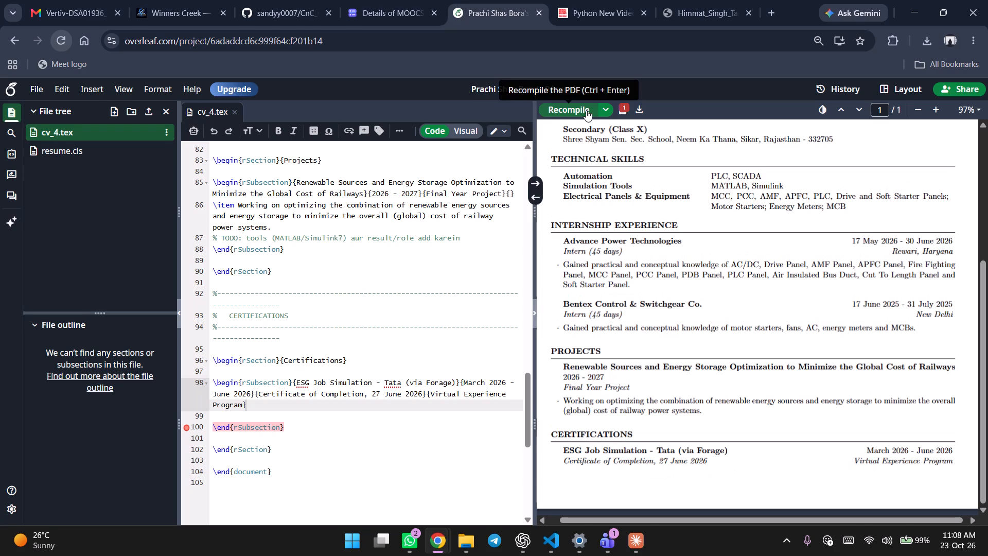
pyautogui.scroll(-1, 586, 110)
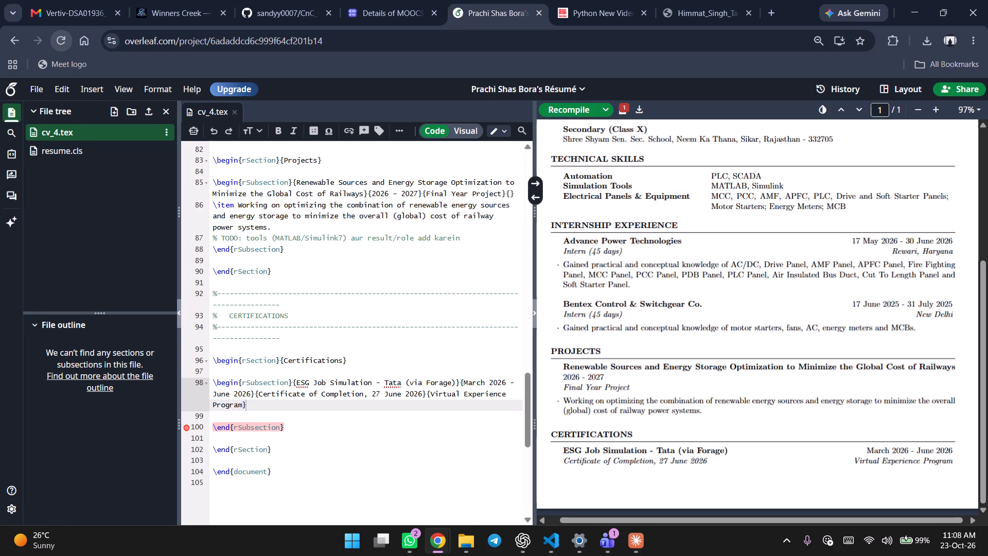
# Duplicate the ESG Job Simulation rSubsection opening line, with its title, dates, certificate and program fields, onto the blank line below it.
pyautogui.moveTo(212, 383); pyautogui.dragTo(256, 418)
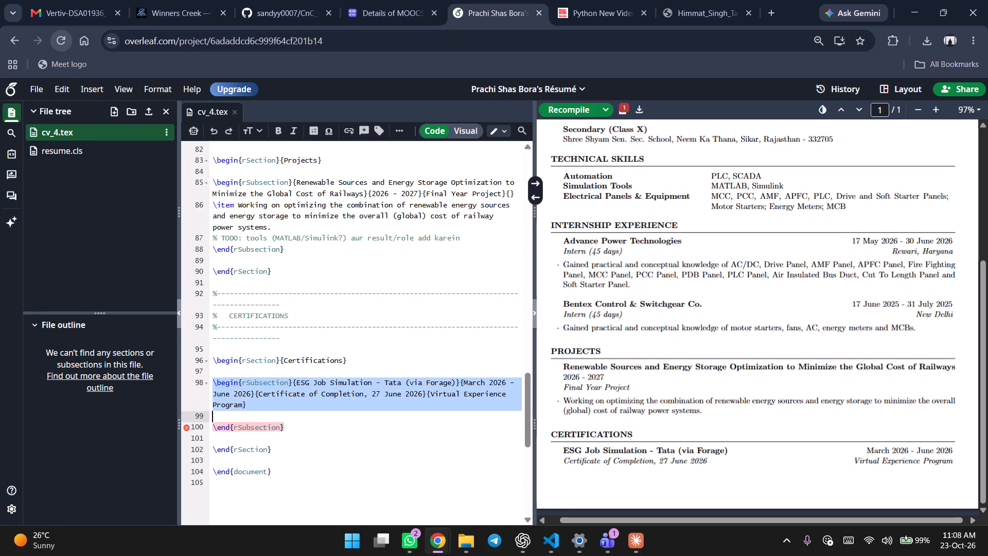
pyautogui.moveTo(256, 418); pyautogui.dragTo(259, 407)
pyautogui.hotkey('ctrl', 'c')
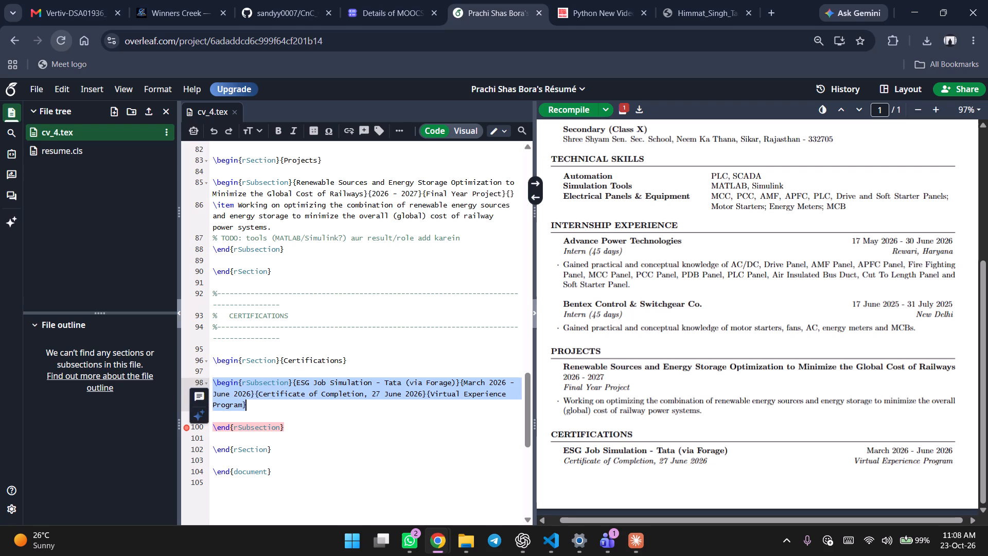
pyautogui.click(245, 414)
pyautogui.hotkey('ctrl', 'v')
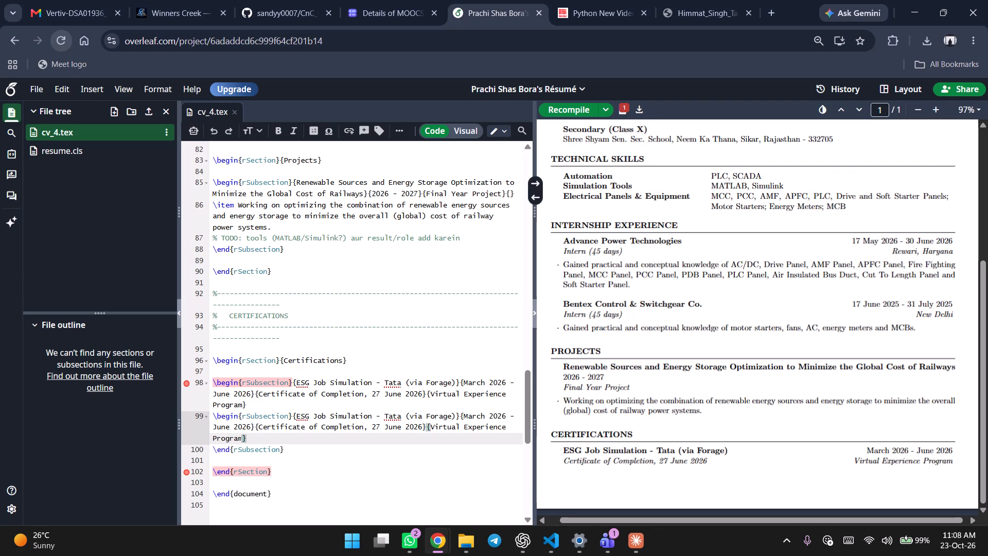
# Add the text "ai" followed by a space at the end of the duplicated ESG Job Simulation rSubsection line in the Certifications source.
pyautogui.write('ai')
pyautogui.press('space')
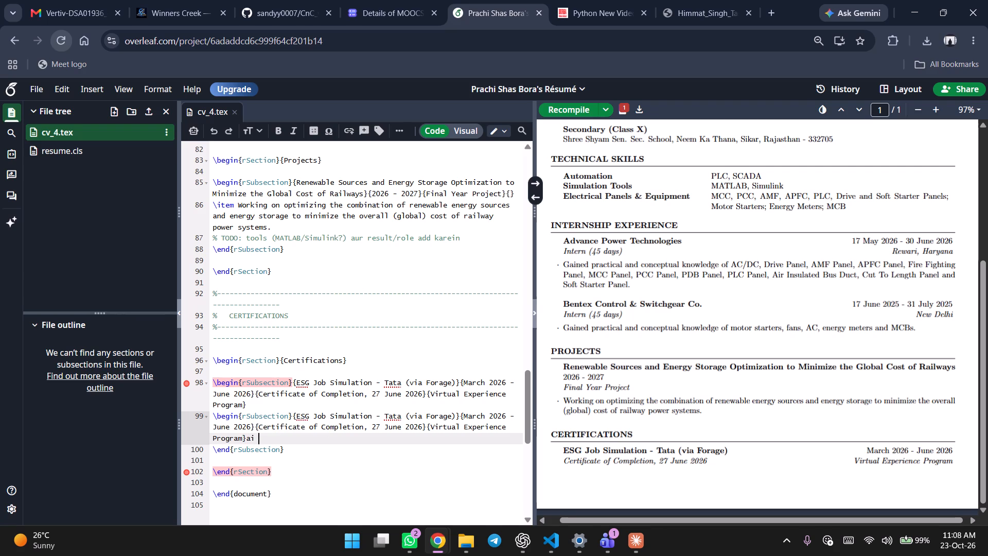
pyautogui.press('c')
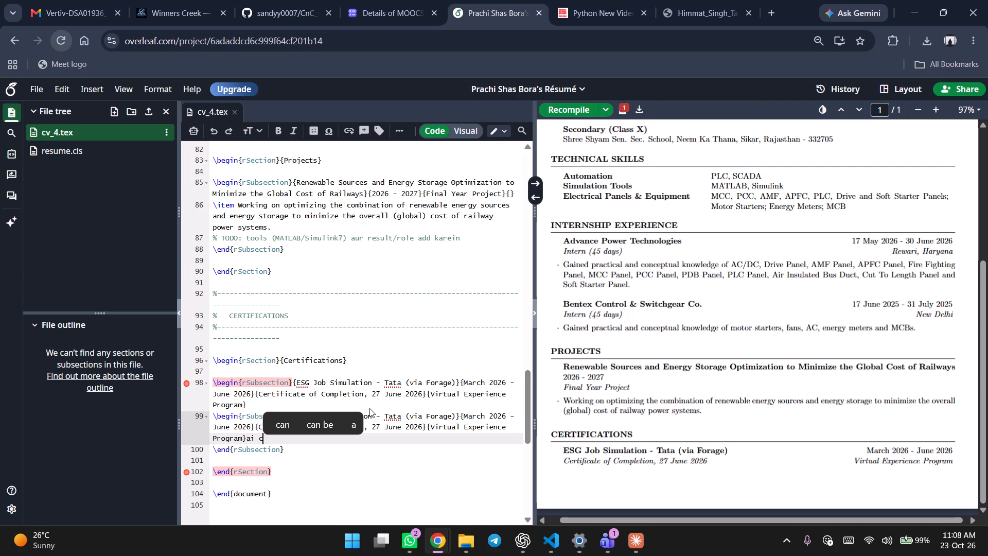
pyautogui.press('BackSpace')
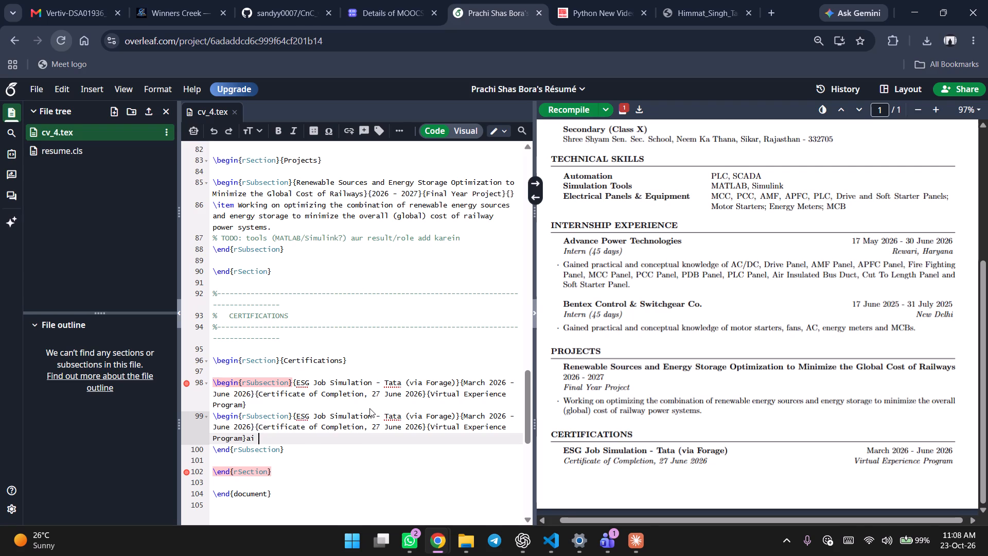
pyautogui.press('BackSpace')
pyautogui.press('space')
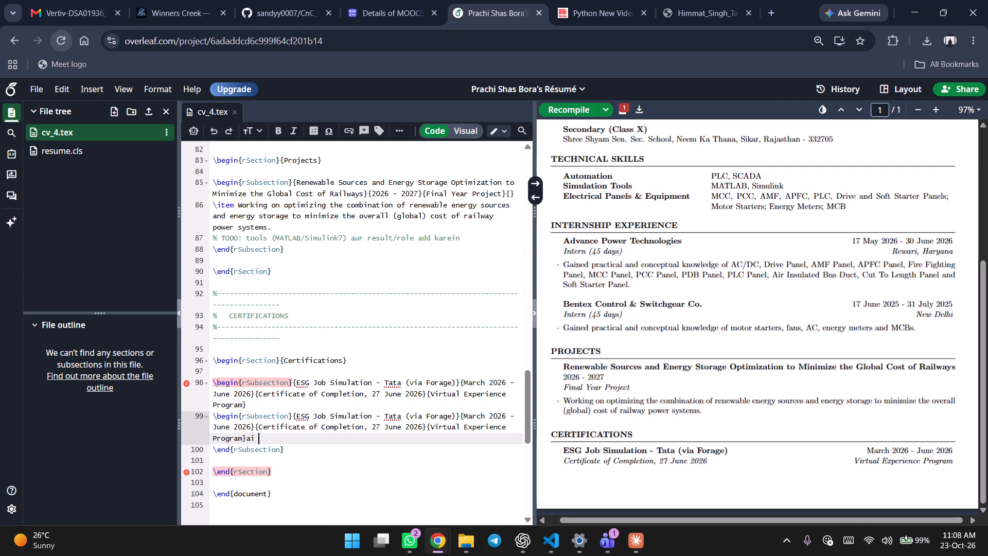
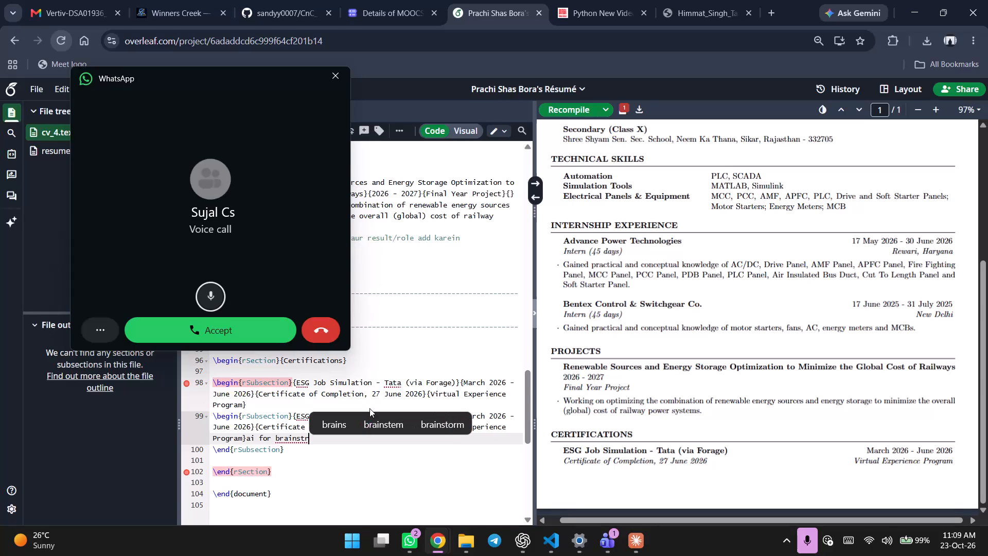
# Continue the text after the duplicated rSubsection line's Virtual Experience Program field so it reads "ai for brainstrorming and pla".
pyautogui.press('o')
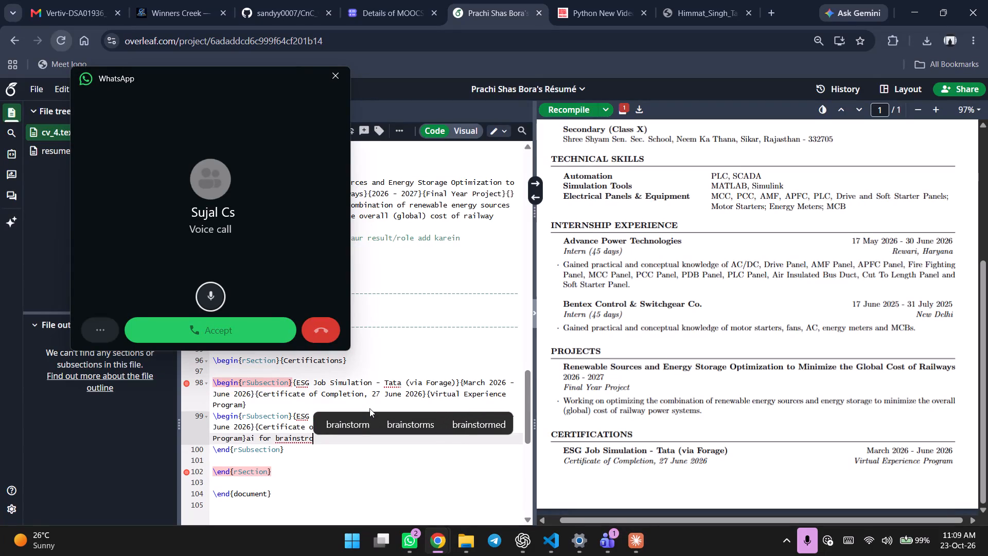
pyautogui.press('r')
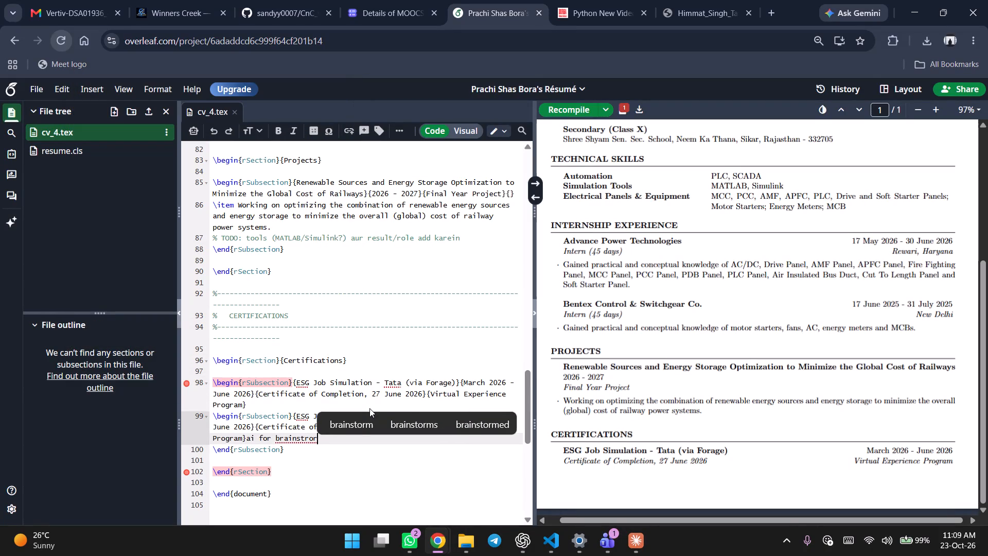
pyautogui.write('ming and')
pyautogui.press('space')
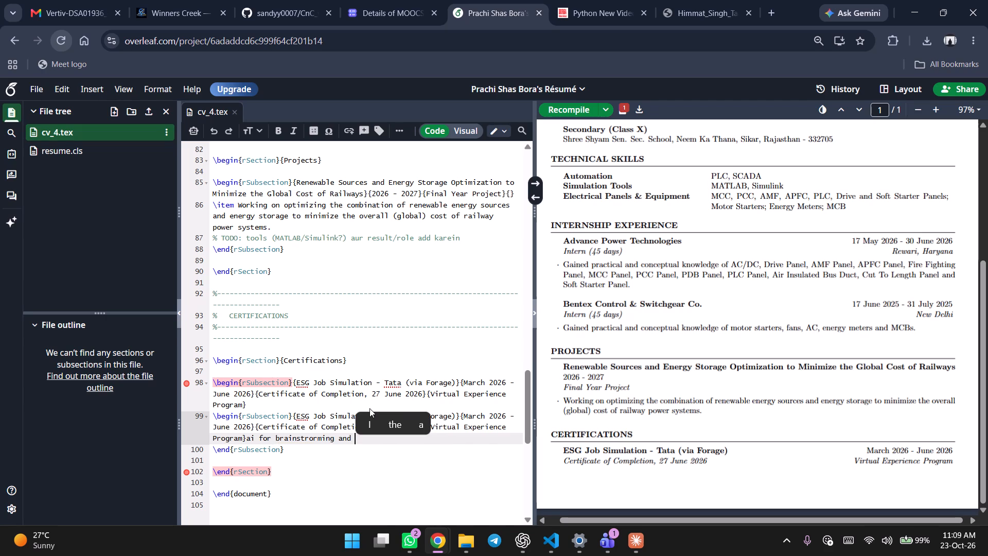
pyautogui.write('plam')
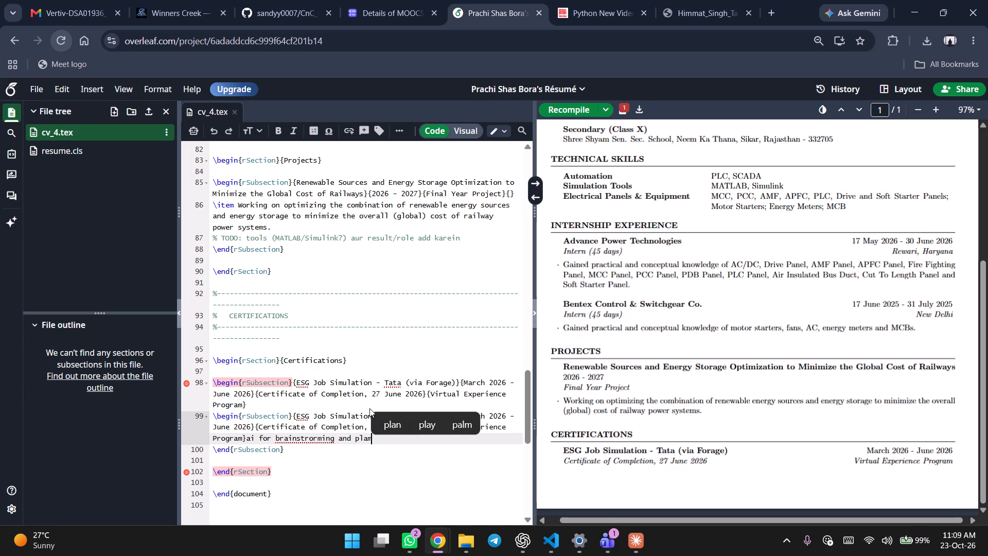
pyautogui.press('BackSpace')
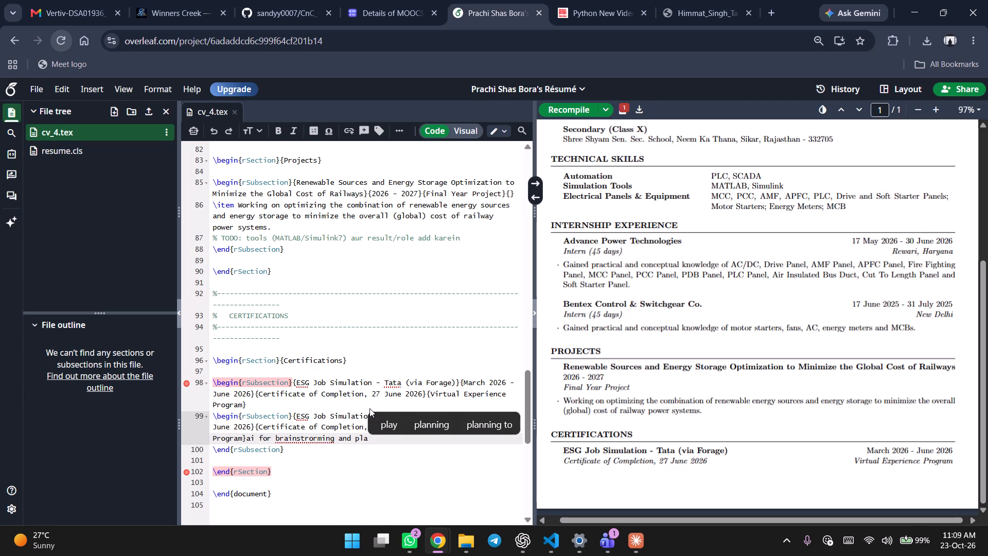
# Finish the text after the duplicated ESG Job Simulation line so it reads "ai for brainstrorming and planning - Google coursera".
pyautogui.write('nni')
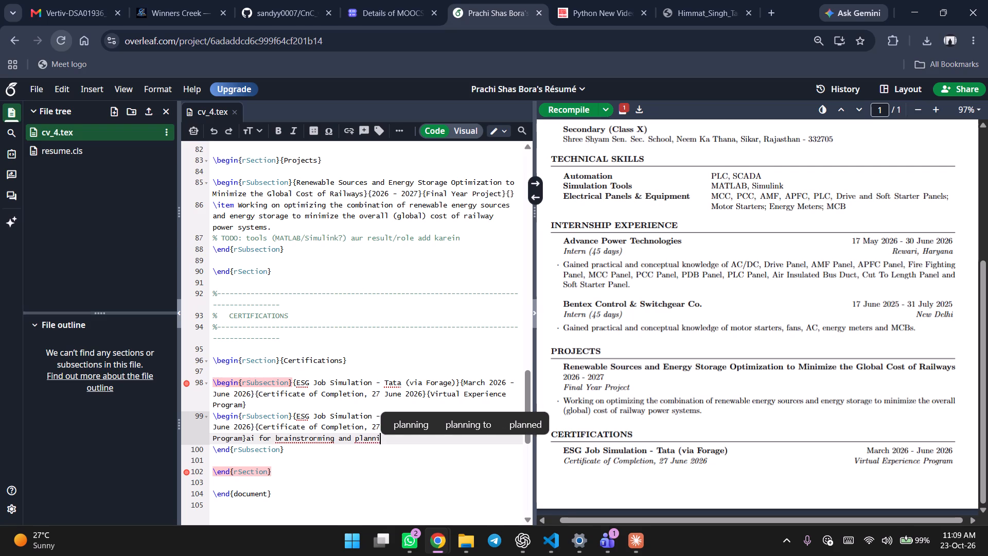
pyautogui.write('ng')
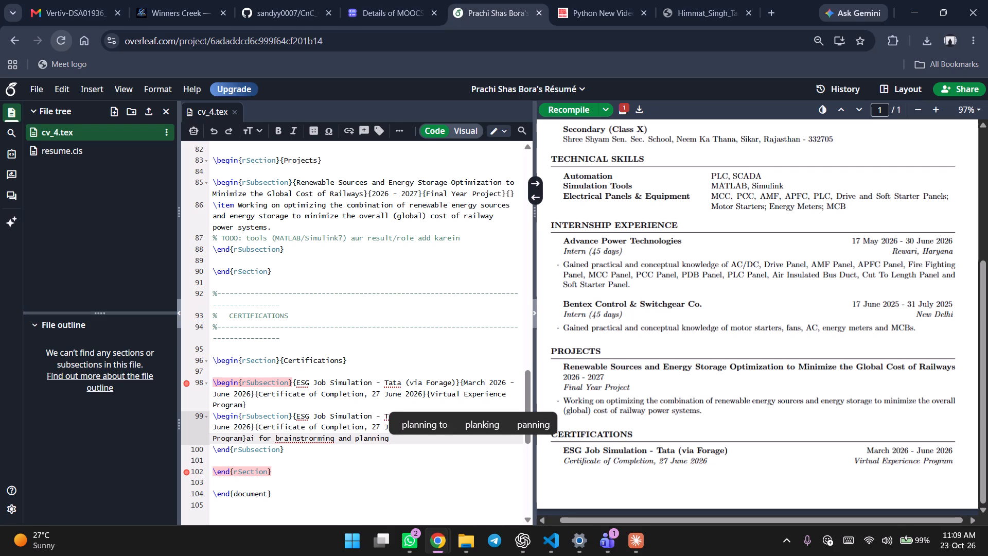
pyautogui.press('space')
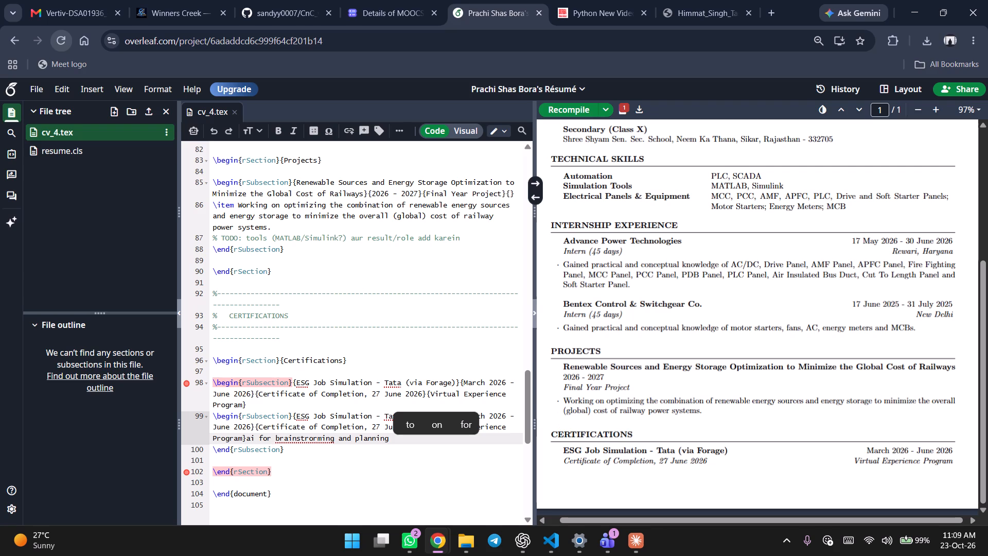
pyautogui.hotkey('shift', '_')
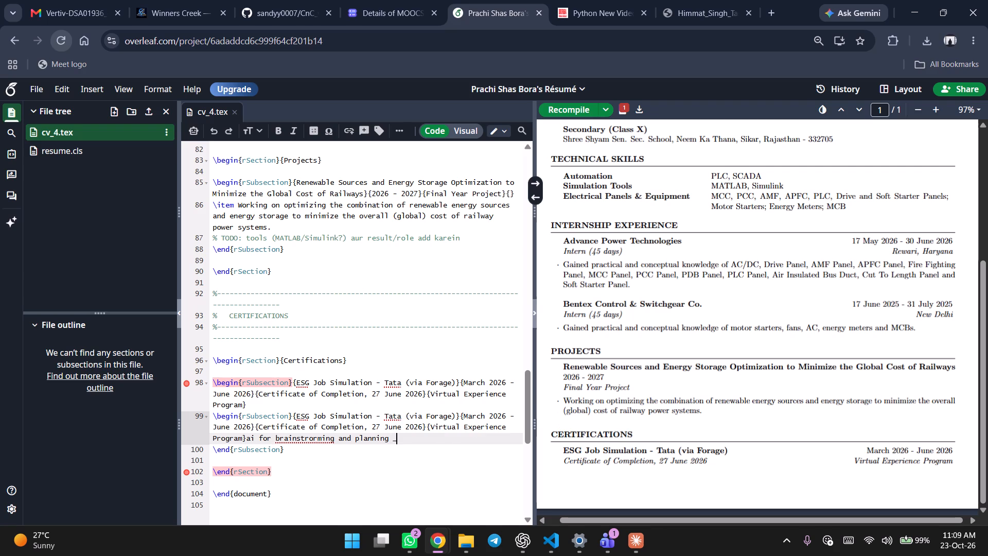
pyautogui.press('BackSpace')
pyautogui.press('-')
pyautogui.press('space')
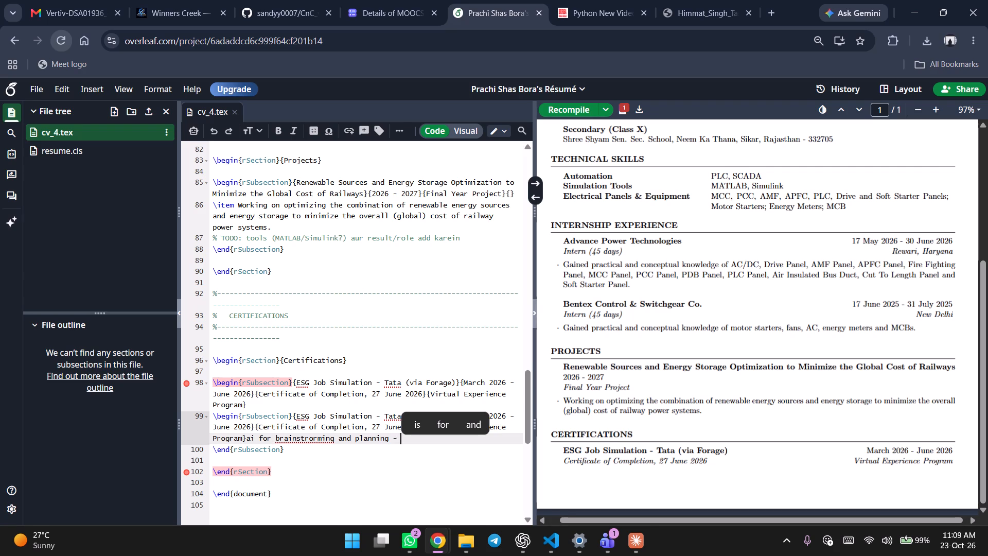
pyautogui.press('g')
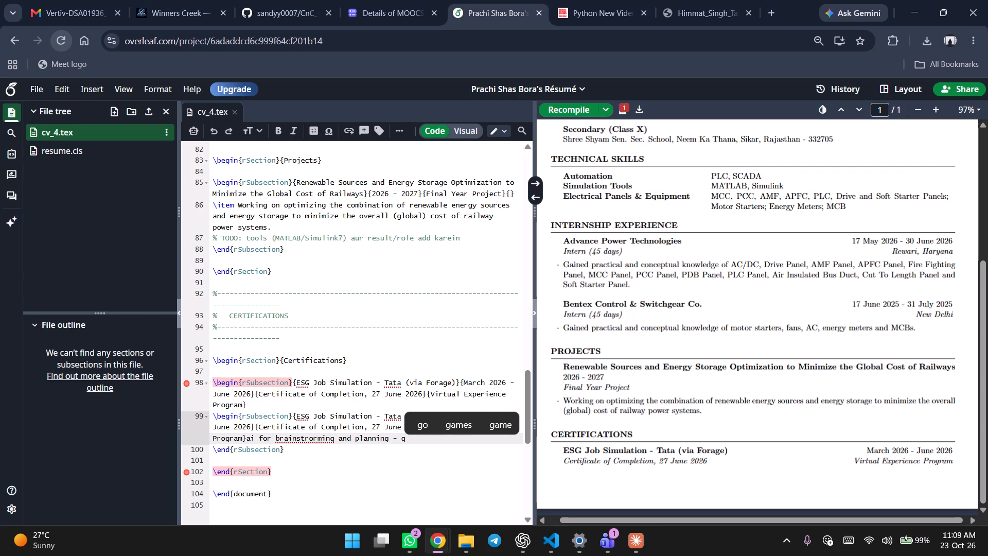
pyautogui.press('BackSpace')
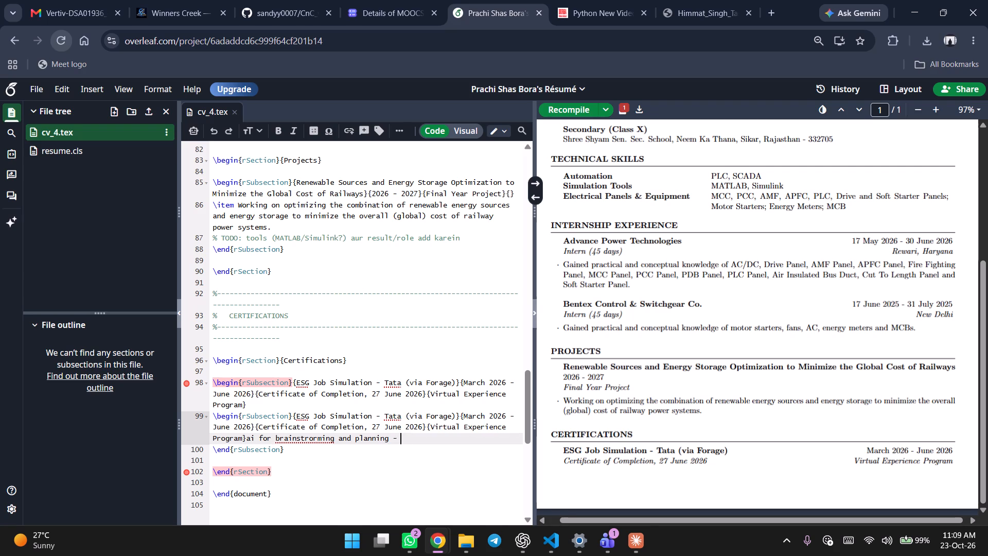
pyautogui.hotkey('shift', 'g')
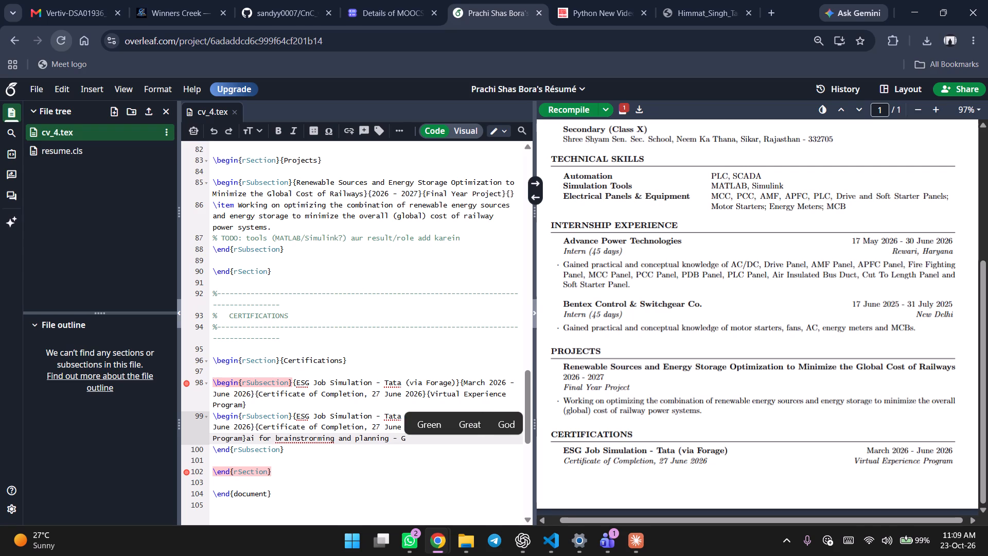
pyautogui.press('o')
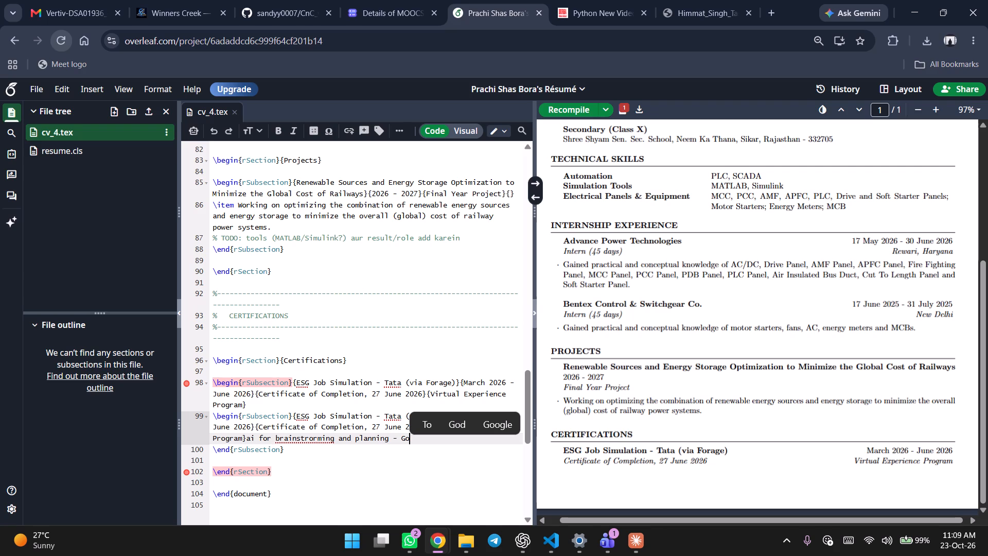
pyautogui.write('ogle')
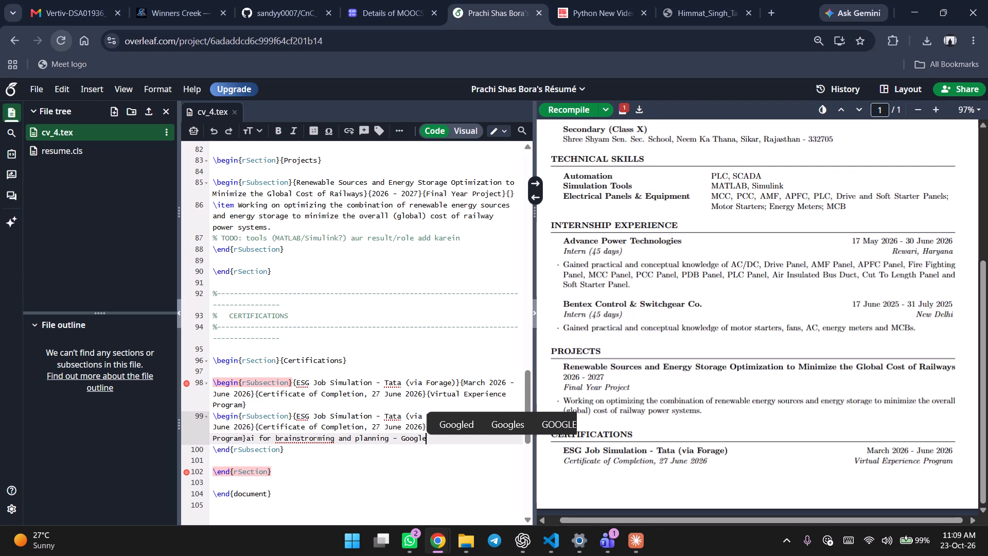
pyautogui.press('space')
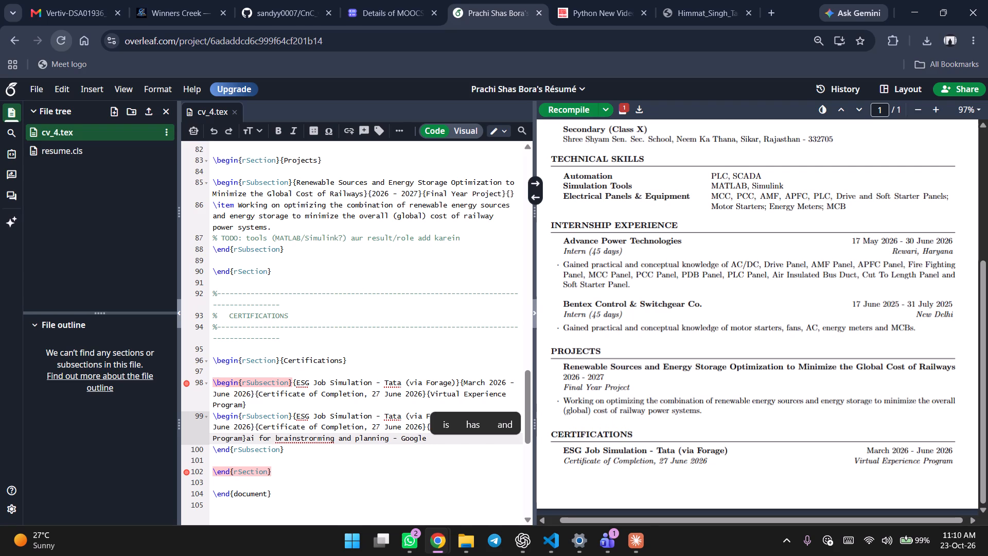
pyautogui.press('c')
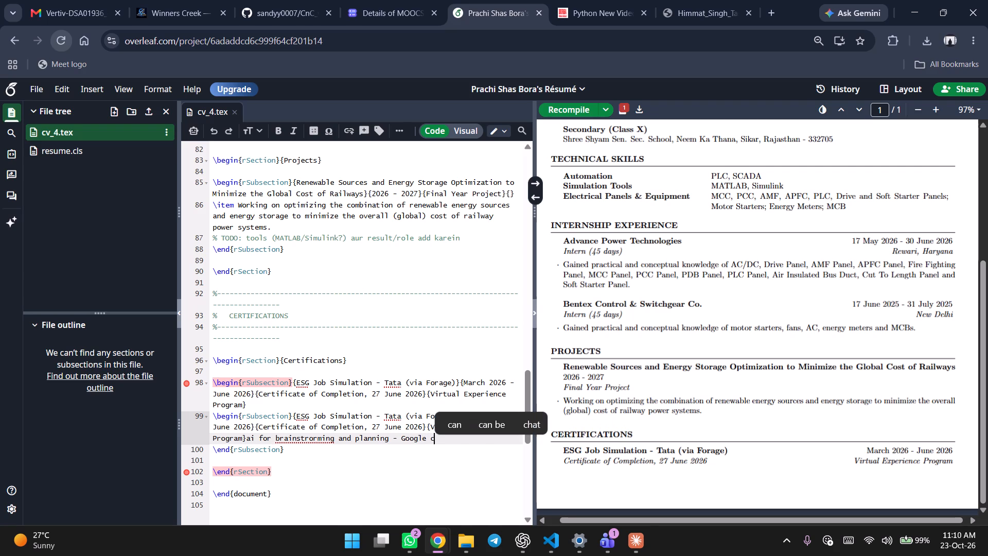
pyautogui.press('o')
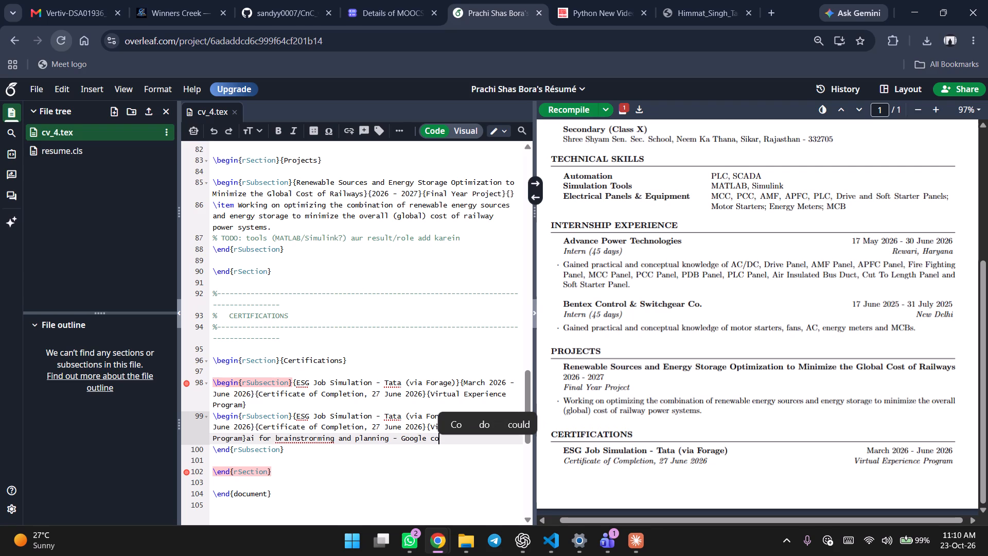
pyautogui.write('ur')
pyautogui.write('sera')
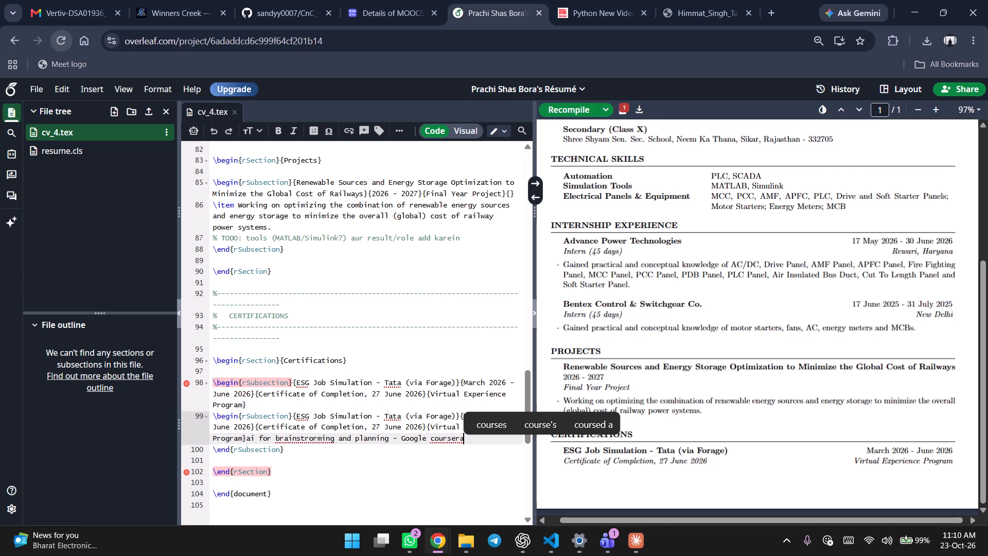
pyautogui.click(519, 493)
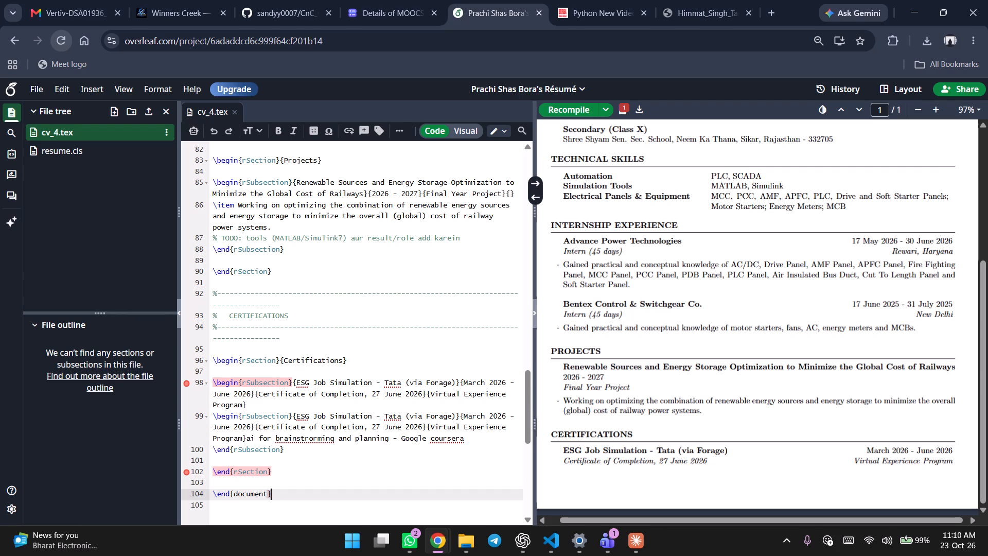
# Enclose the "ai for brainstrorming and planning - Google coursera" text in curly braces as its own field.
pyautogui.click(468, 439)
pyautogui.click(246, 438)
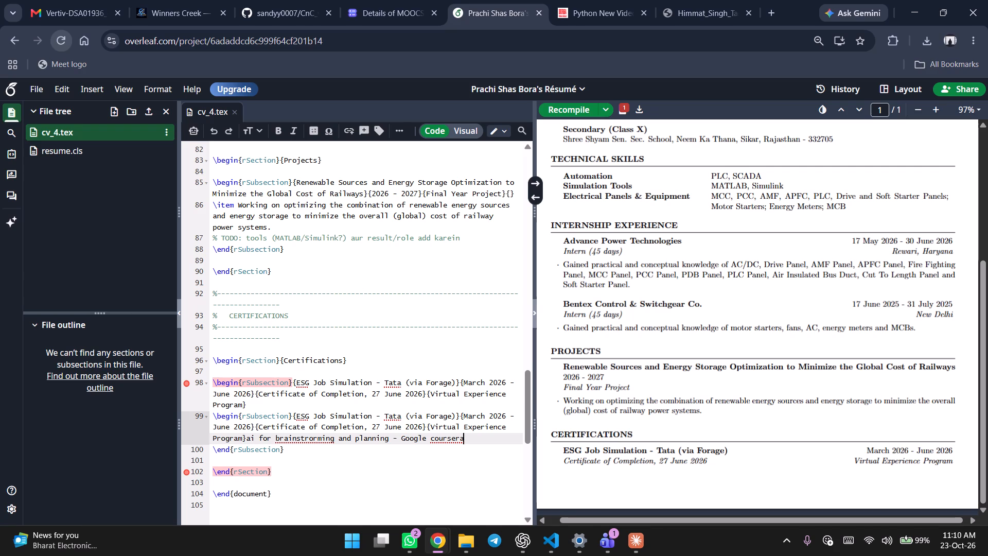
pyautogui.click(246, 438)
pyautogui.hotkey('shift', '{')
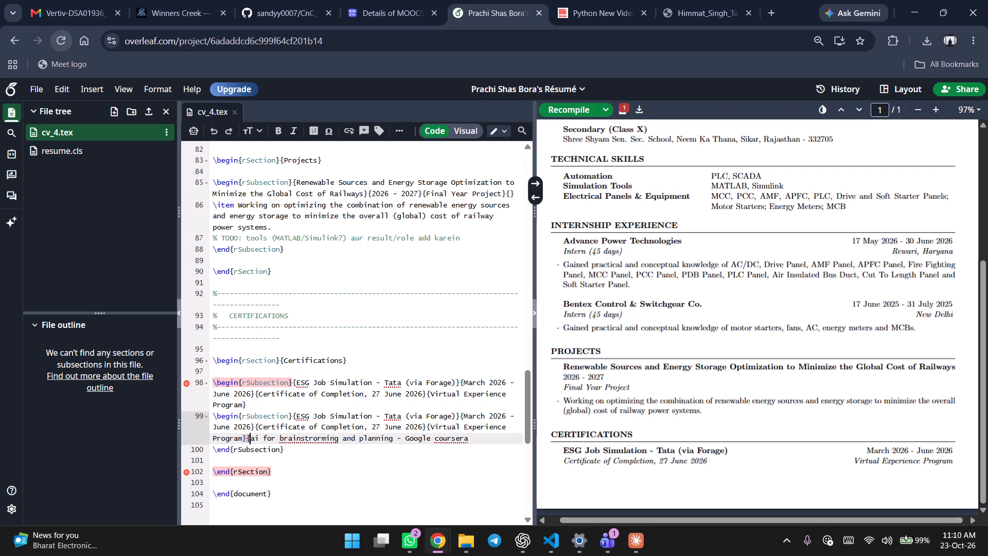
pyautogui.click(466, 437)
pyautogui.click(469, 438)
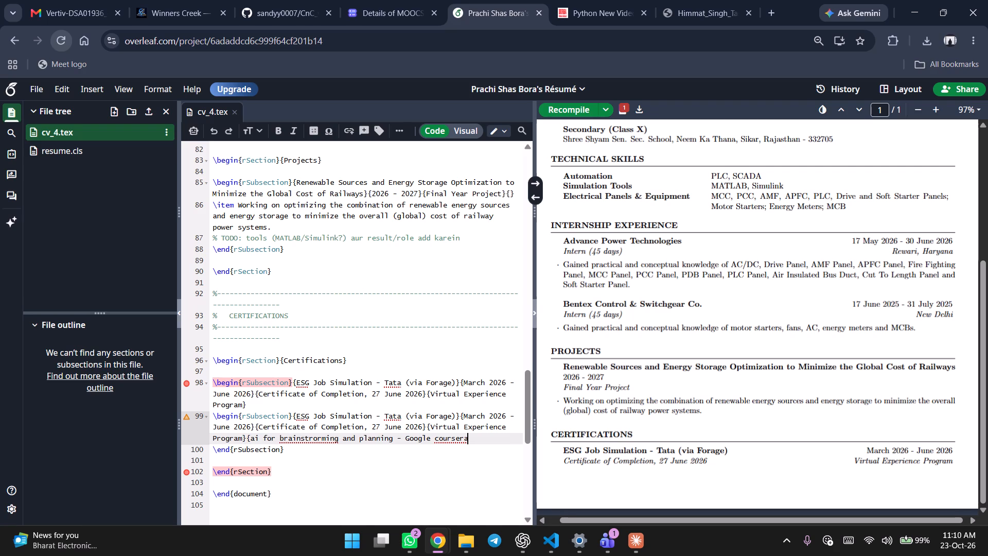
pyautogui.hotkey('shift', '}')
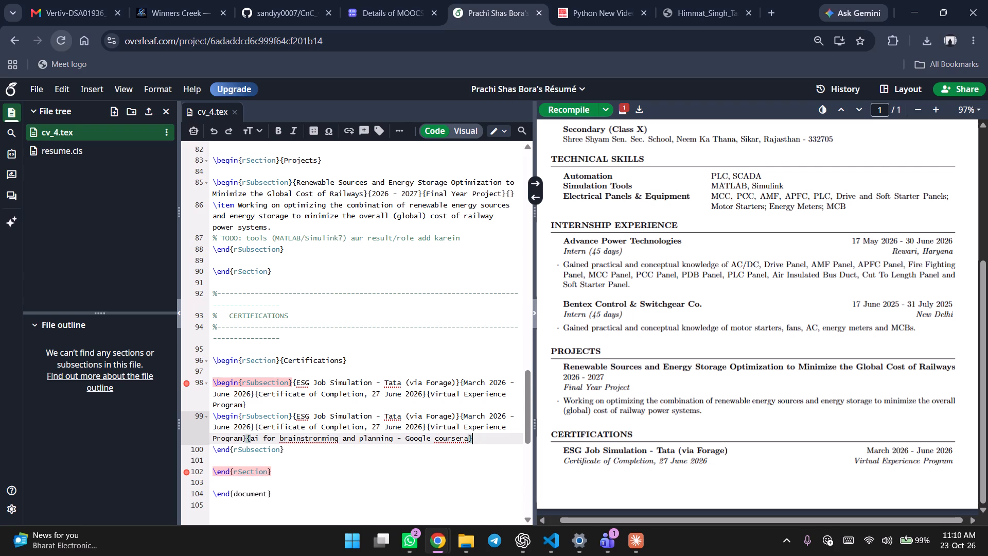
# Add a braced date field reading "jun 28,2026" directly after the Google coursera field.
pyautogui.hotkey('shift', '{')
pyautogui.write('jun')
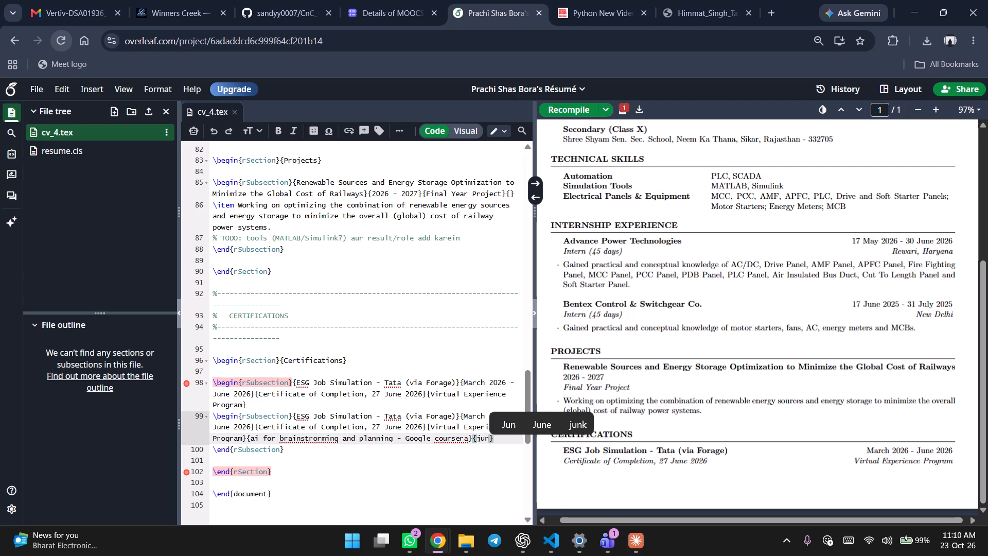
pyautogui.press('space')
pyautogui.write('28')
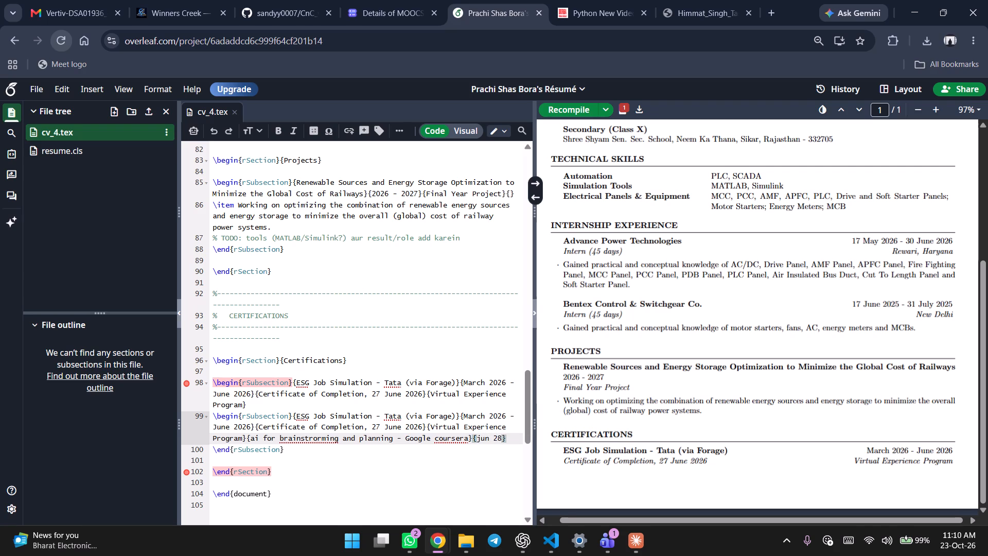
pyautogui.press(',')
pyautogui.write('202')
pyautogui.press('6')
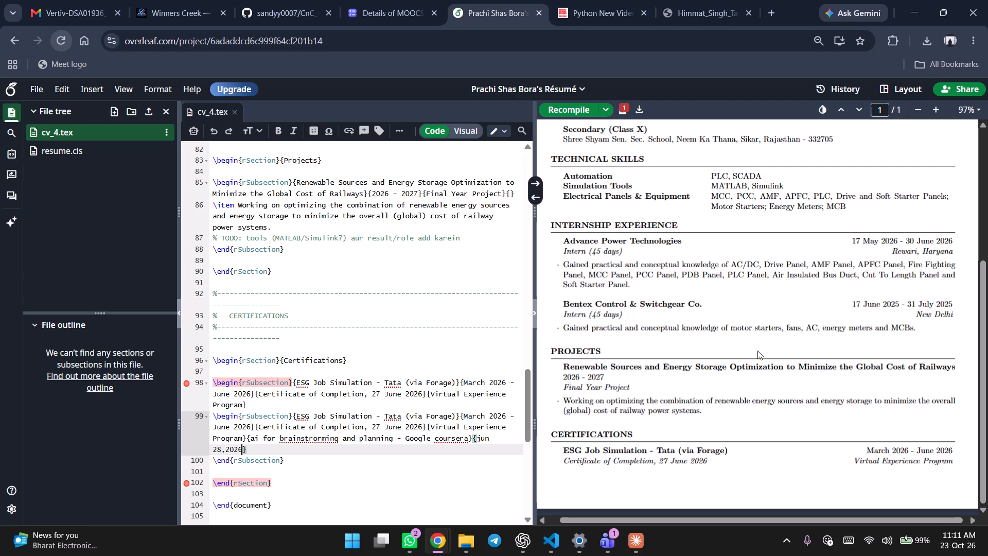
# Recompile the resume and check how the new Google coursera entry renders in the Certifications preview.
pyautogui.click(571, 109)
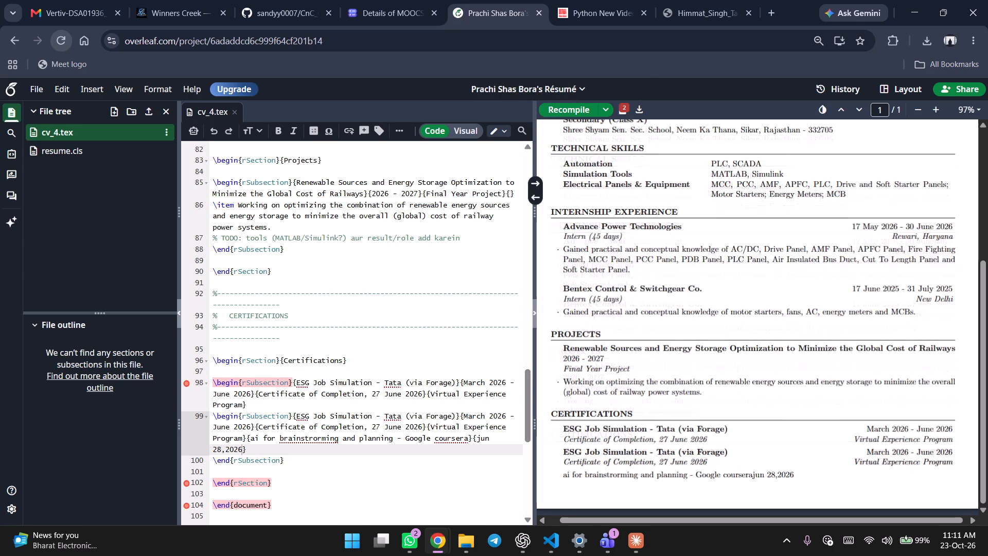
pyautogui.scroll(-1, 630, 394)
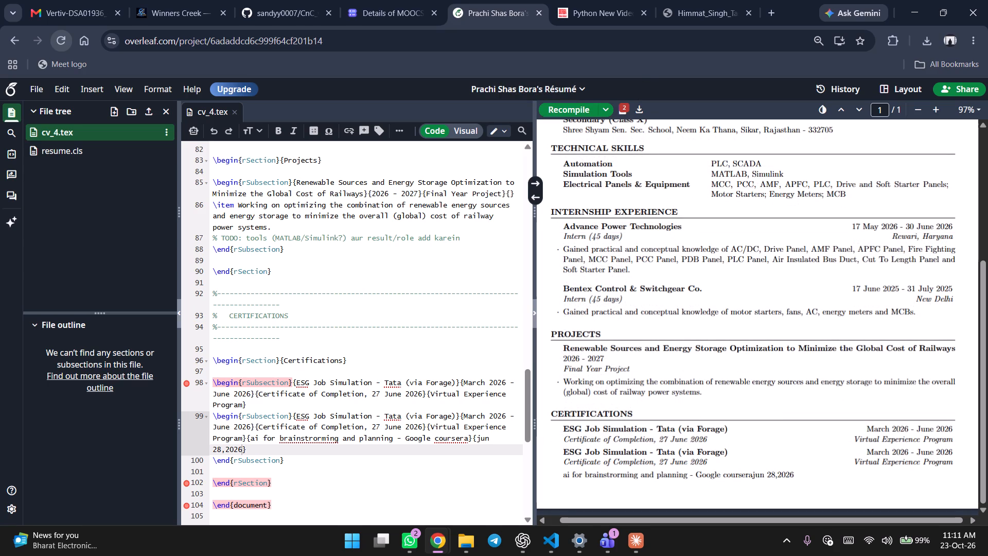
pyautogui.scroll(-1, 630, 394)
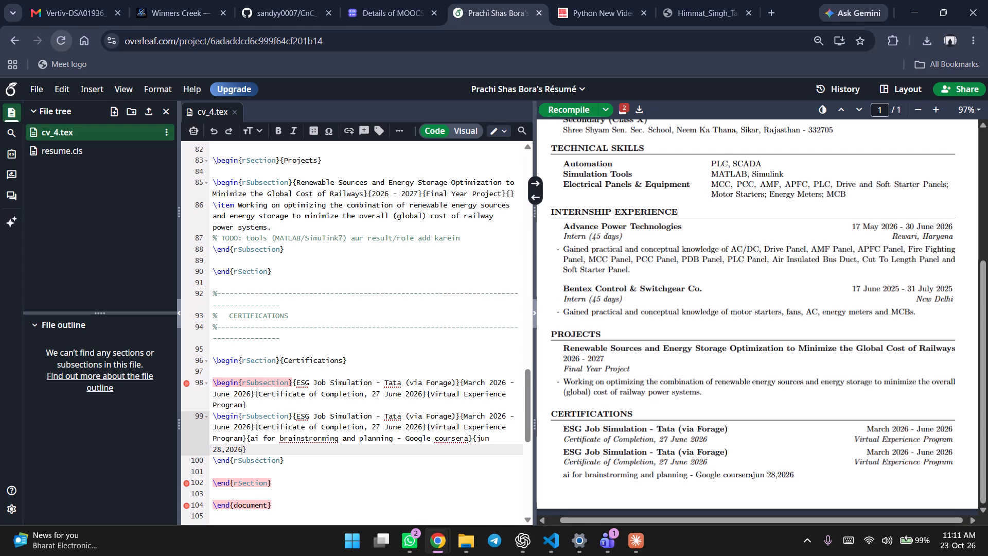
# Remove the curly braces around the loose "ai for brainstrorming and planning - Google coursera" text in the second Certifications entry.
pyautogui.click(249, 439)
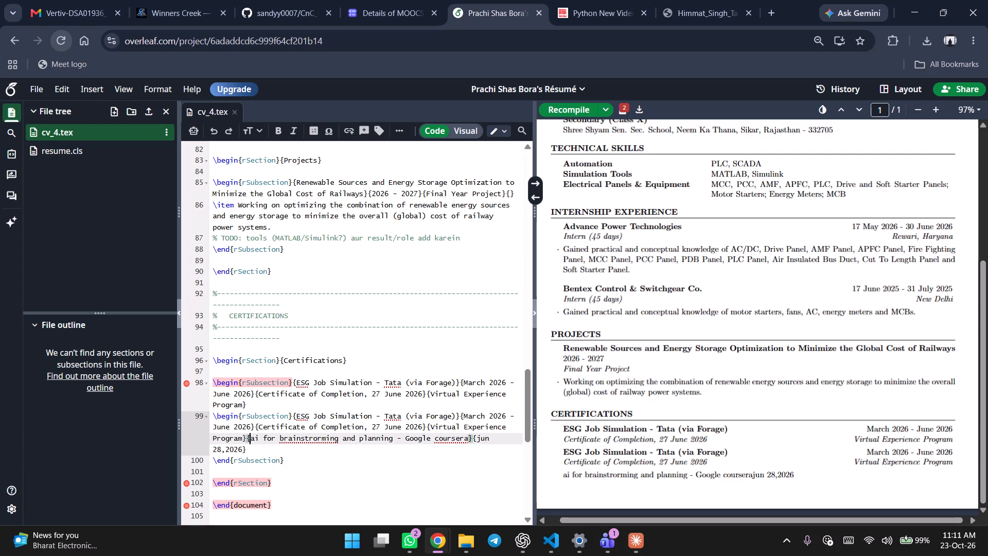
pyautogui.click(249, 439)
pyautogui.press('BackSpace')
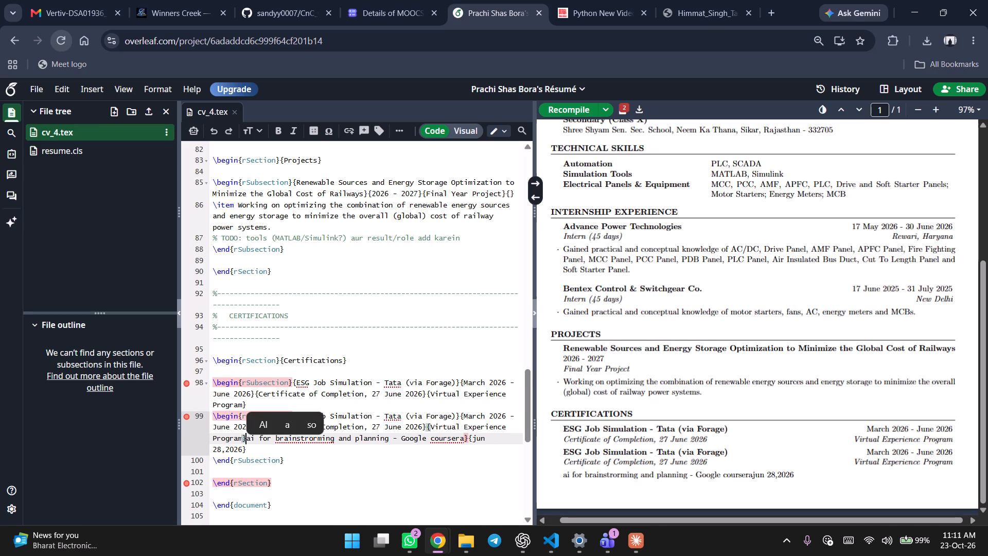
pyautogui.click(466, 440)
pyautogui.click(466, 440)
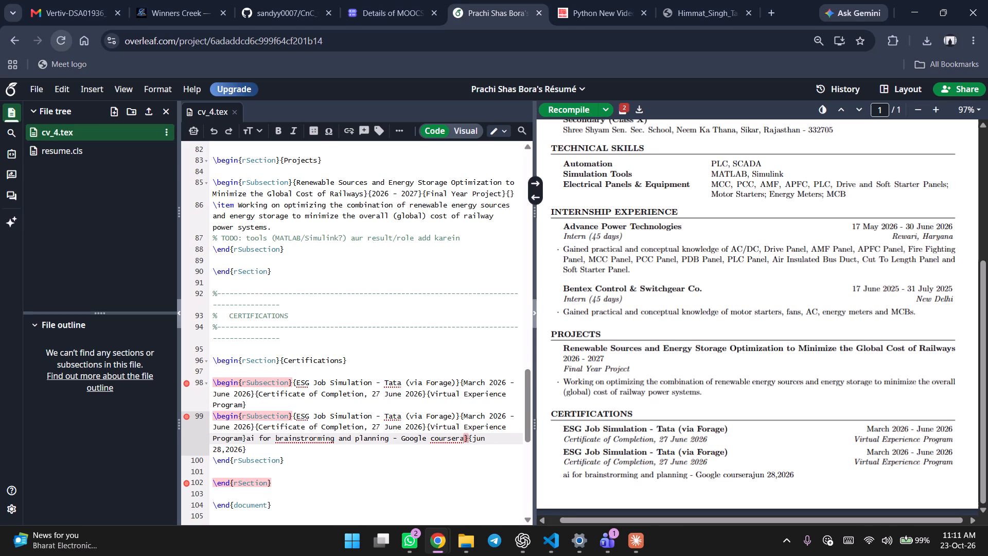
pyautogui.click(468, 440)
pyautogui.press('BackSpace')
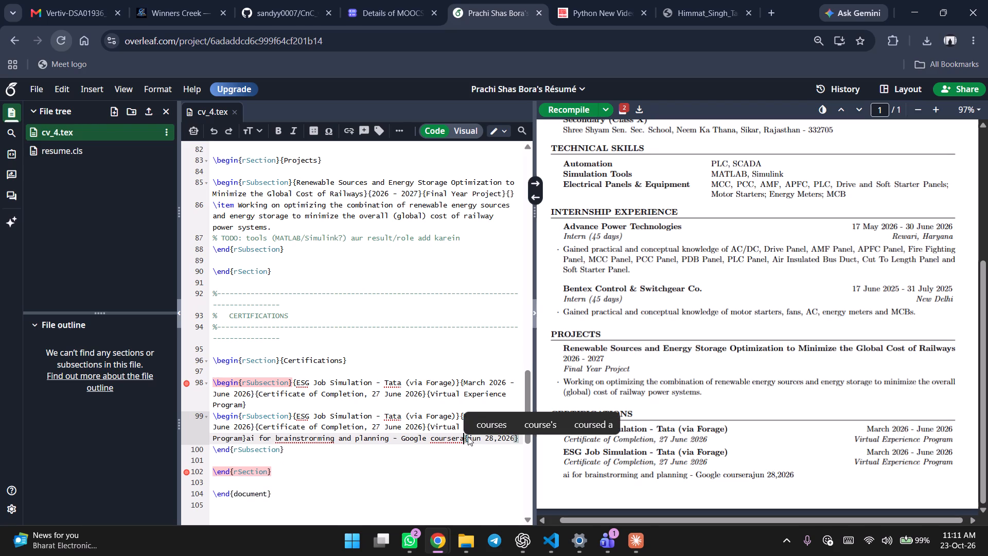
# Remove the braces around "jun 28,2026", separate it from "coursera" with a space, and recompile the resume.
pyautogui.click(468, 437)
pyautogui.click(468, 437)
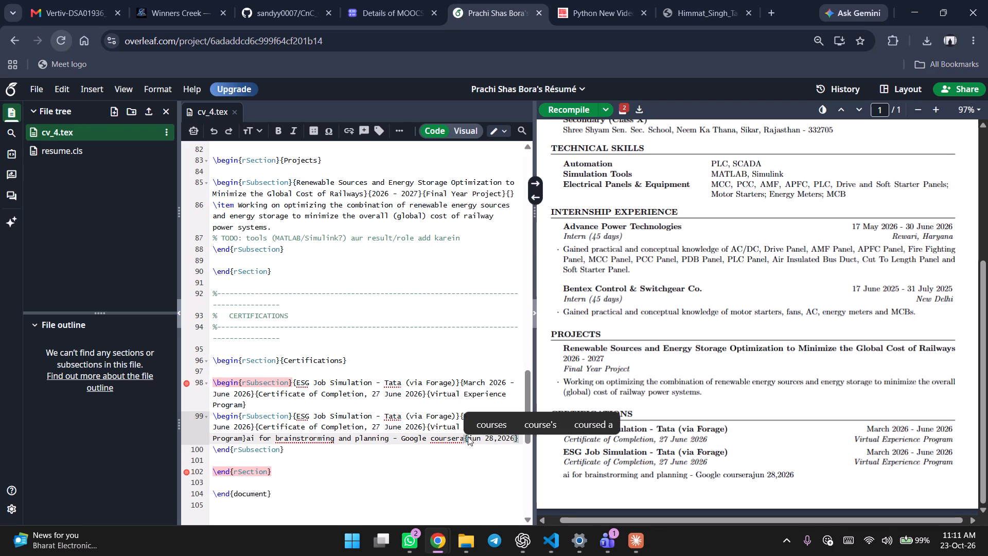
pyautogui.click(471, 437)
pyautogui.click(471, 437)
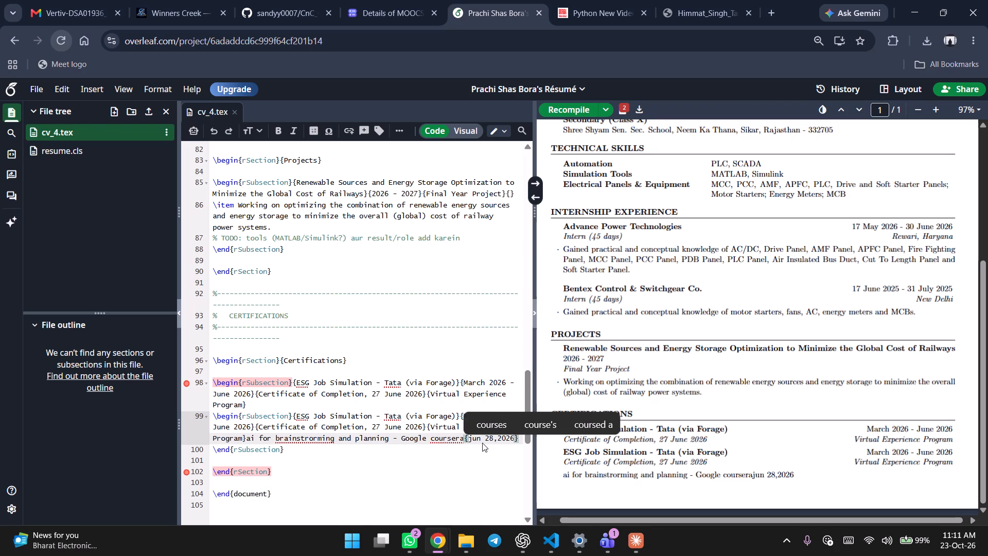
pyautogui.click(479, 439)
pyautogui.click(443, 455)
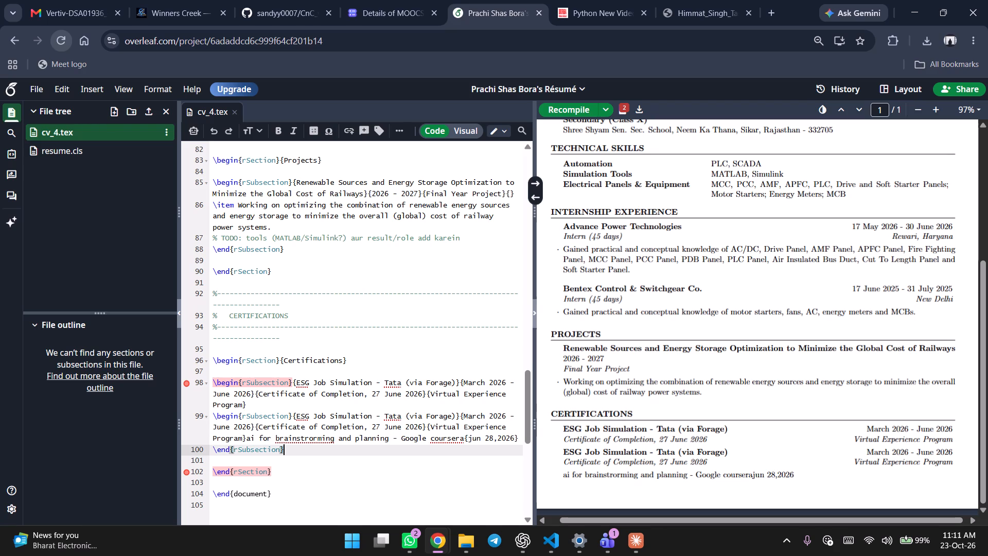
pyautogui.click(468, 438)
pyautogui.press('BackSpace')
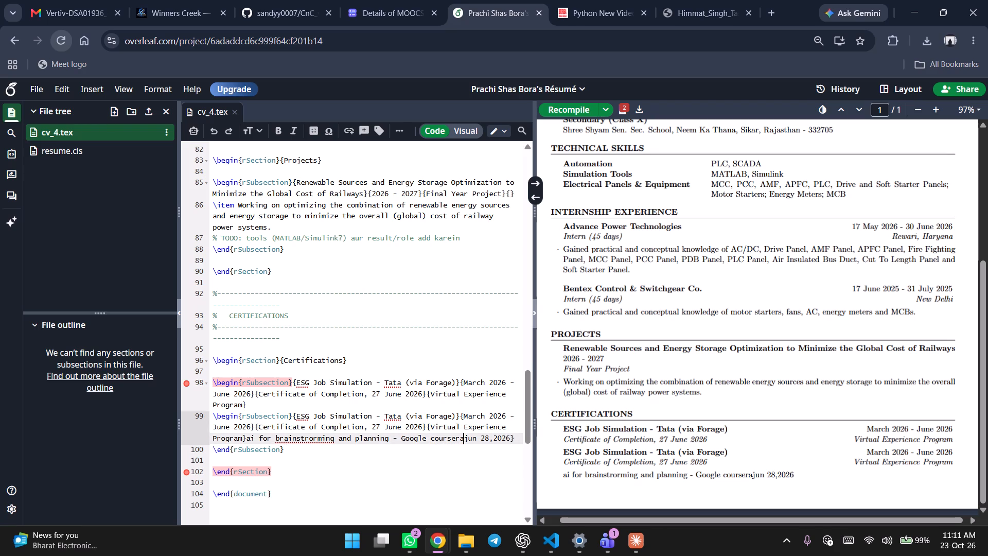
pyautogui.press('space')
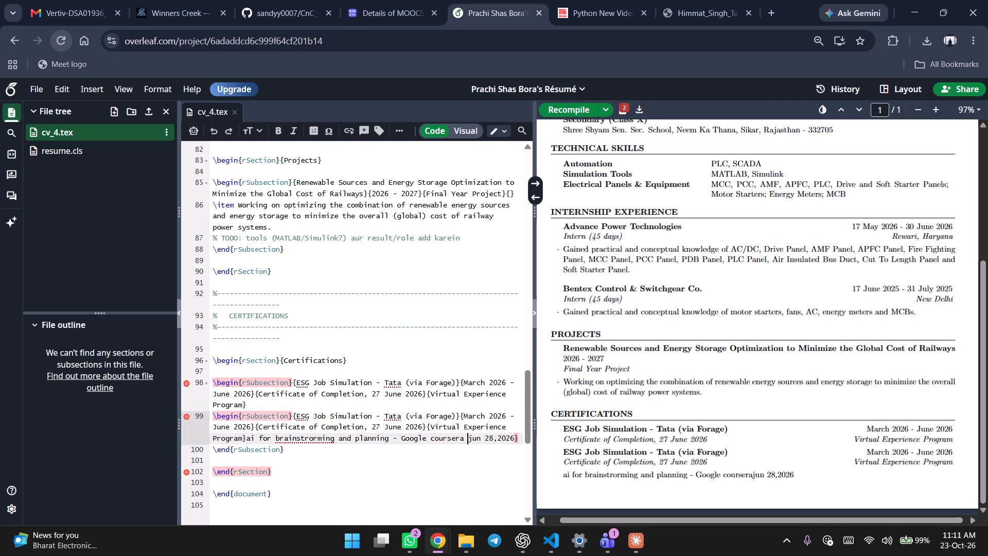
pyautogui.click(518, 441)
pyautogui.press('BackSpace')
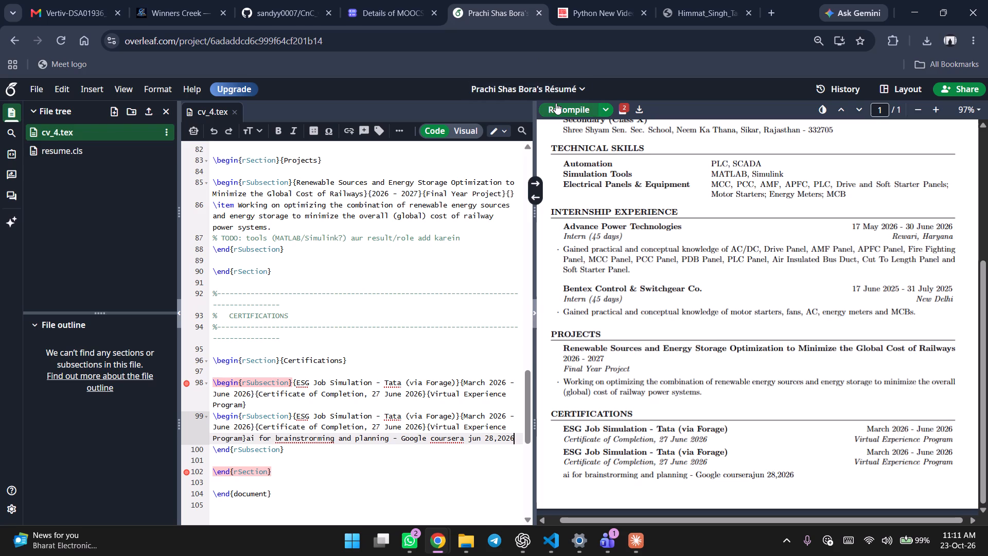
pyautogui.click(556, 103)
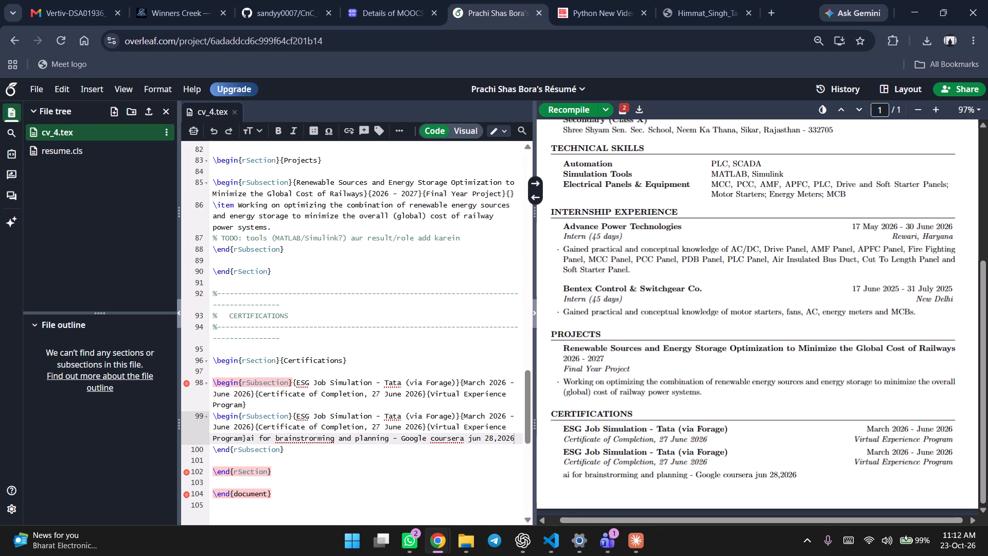
# Replace the duplicated ESG Job Simulation title with the loose course text, capitalized as "Ai for brainstrorming and planning - Google coursera".
pyautogui.click(244, 438)
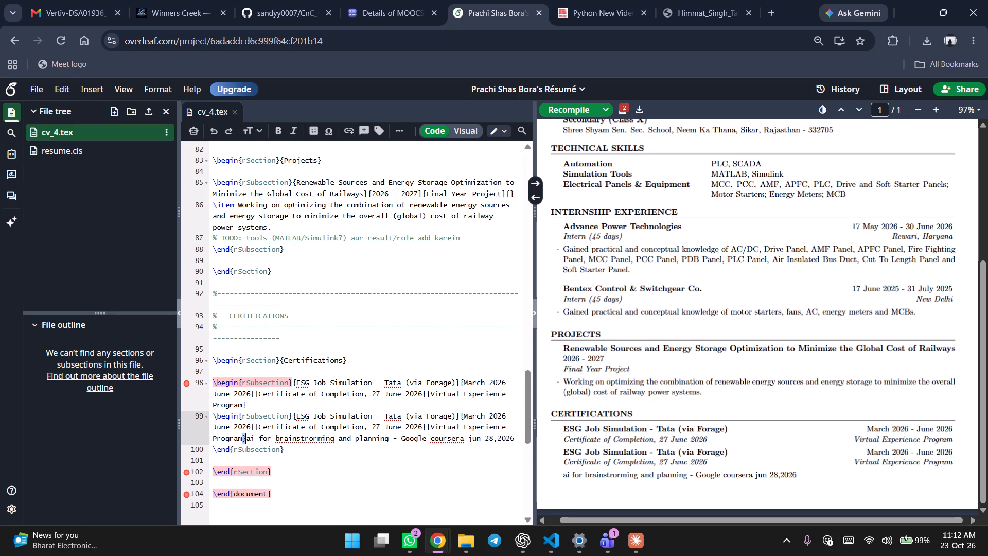
pyautogui.click(246, 439)
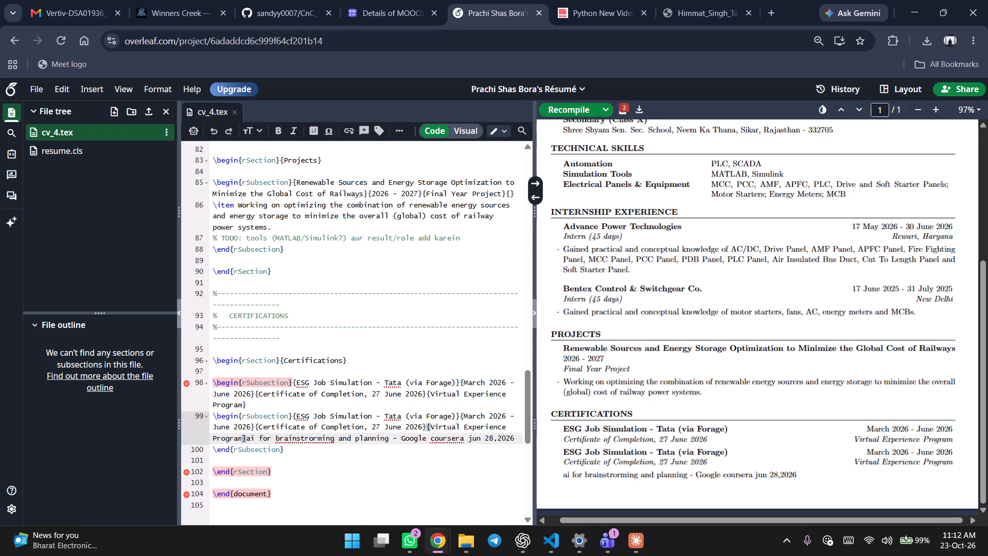
pyautogui.moveTo(246, 443); pyautogui.dragTo(289, 453)
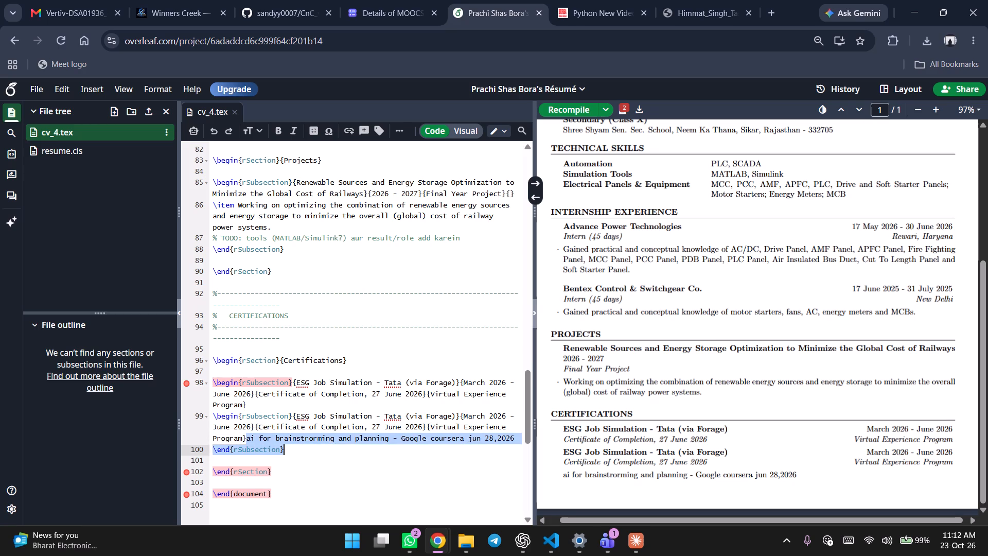
pyautogui.moveTo(289, 453); pyautogui.dragTo(452, 439)
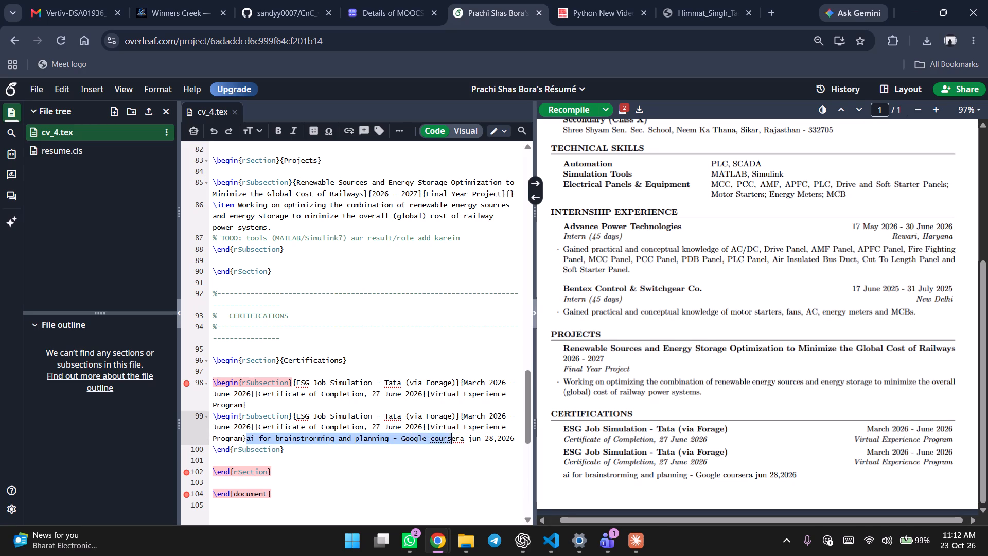
pyautogui.moveTo(452, 439); pyautogui.dragTo(475, 436)
pyautogui.moveTo(475, 436); pyautogui.dragTo(469, 437)
pyautogui.hotkey('ctrl', 'c')
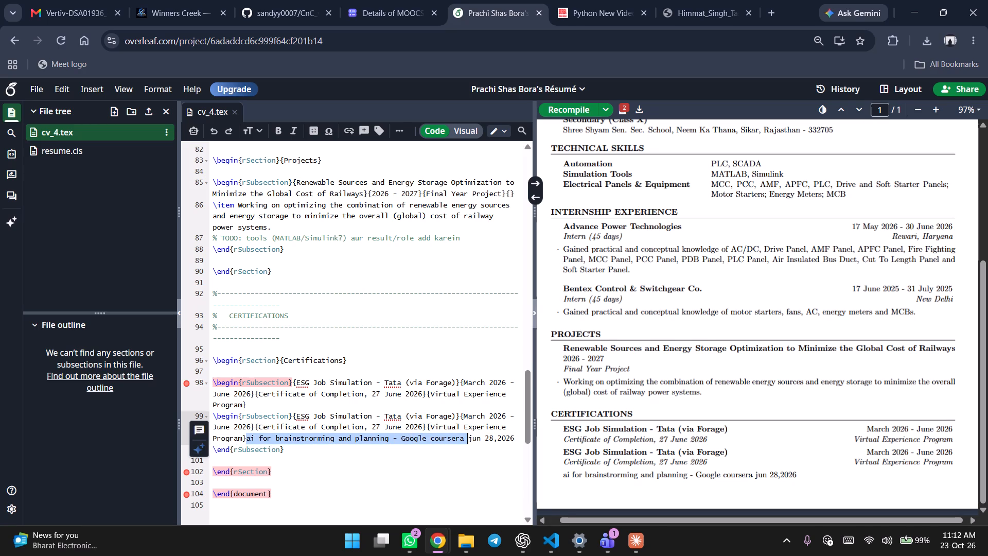
pyautogui.moveTo(296, 418); pyautogui.dragTo(456, 420)
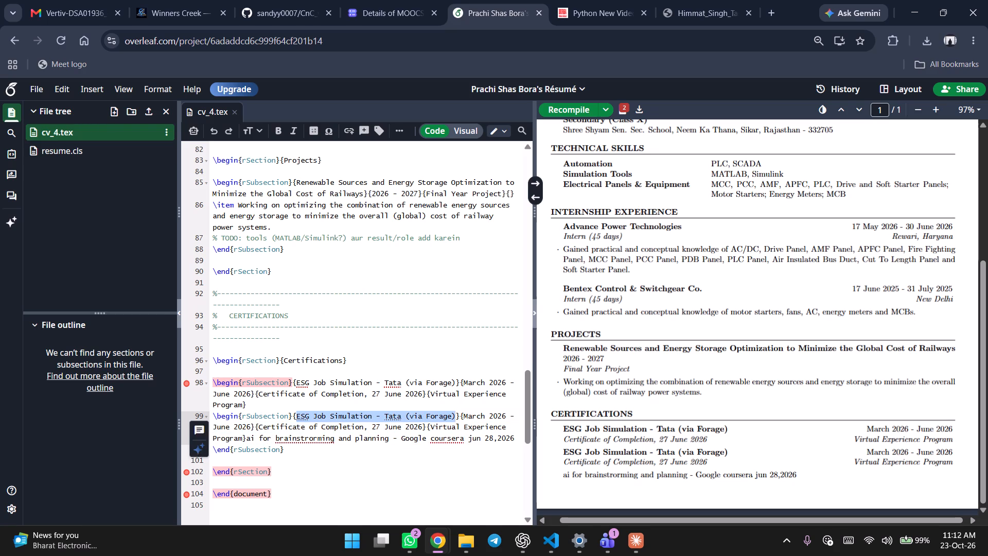
pyautogui.hotkey('ctrl', 'v')
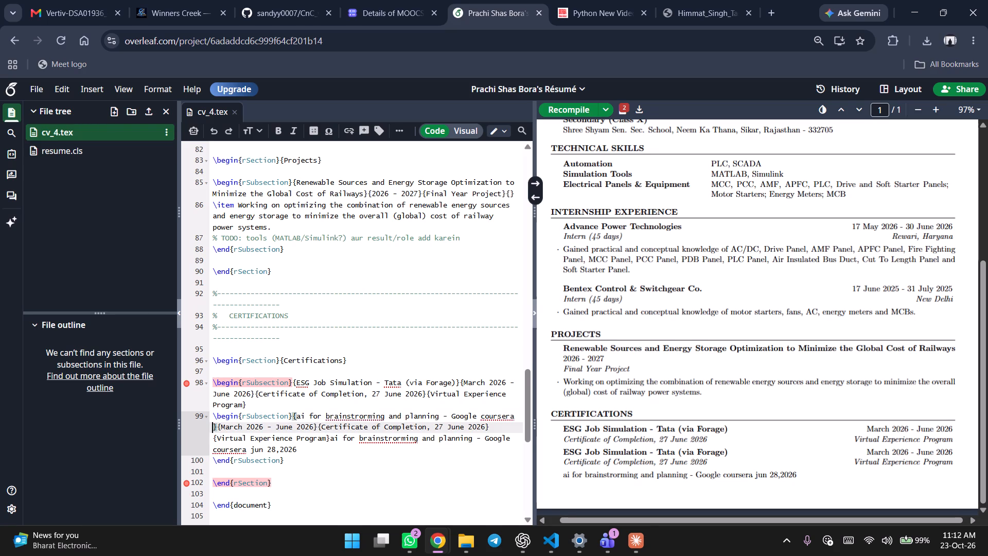
pyautogui.click(303, 417)
pyautogui.press('BackSpace')
pyautogui.hotkey('shift', 'a')
# Replace the date range in the Google coursera entry with "Jun 28,2026", reusing the loose date text.
pyautogui.moveTo(250, 447); pyautogui.dragTo(295, 459)
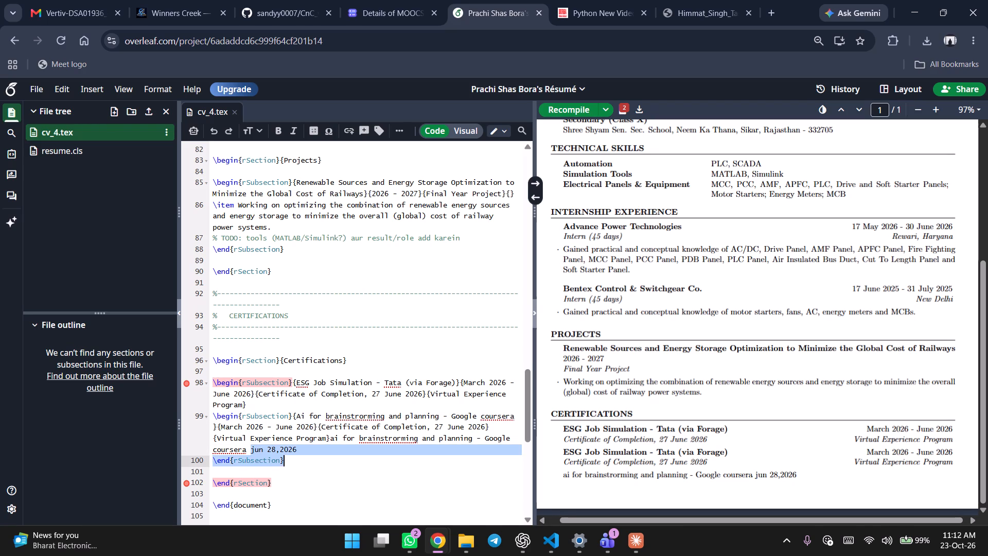
pyautogui.moveTo(295, 459); pyautogui.dragTo(297, 452)
pyautogui.hotkey('ctrl', 'c')
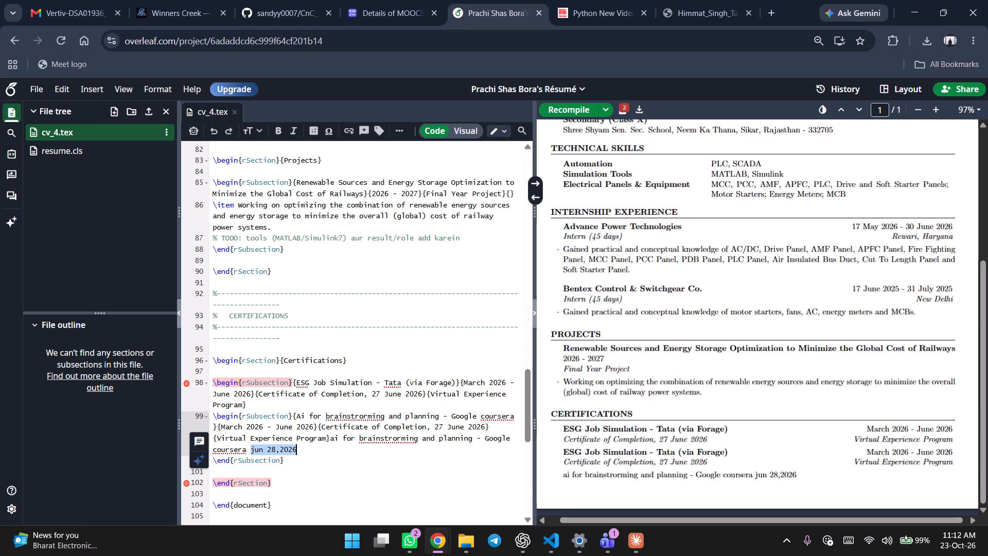
pyautogui.moveTo(221, 428); pyautogui.dragTo(292, 436)
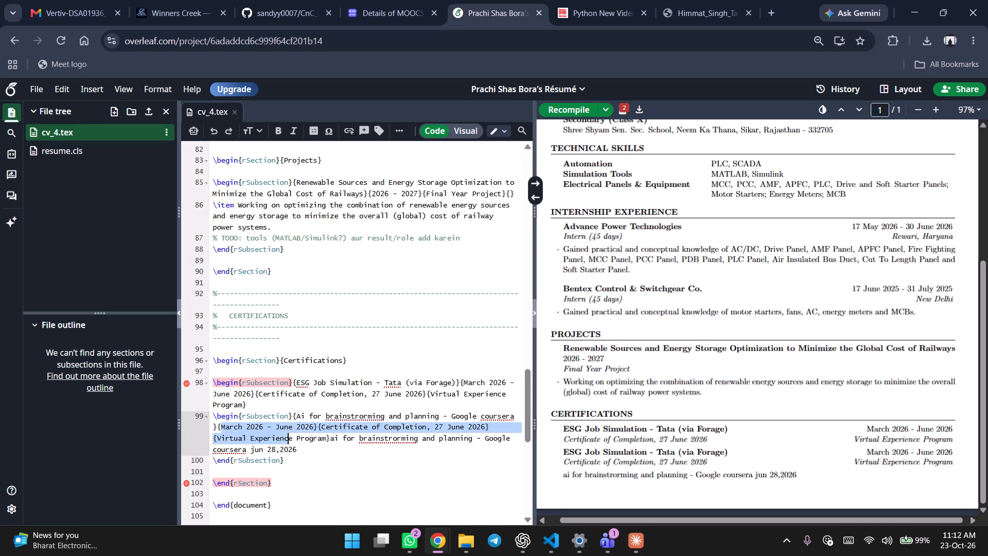
pyautogui.moveTo(292, 436); pyautogui.dragTo(314, 430)
pyautogui.hotkey('ctrl', 'v')
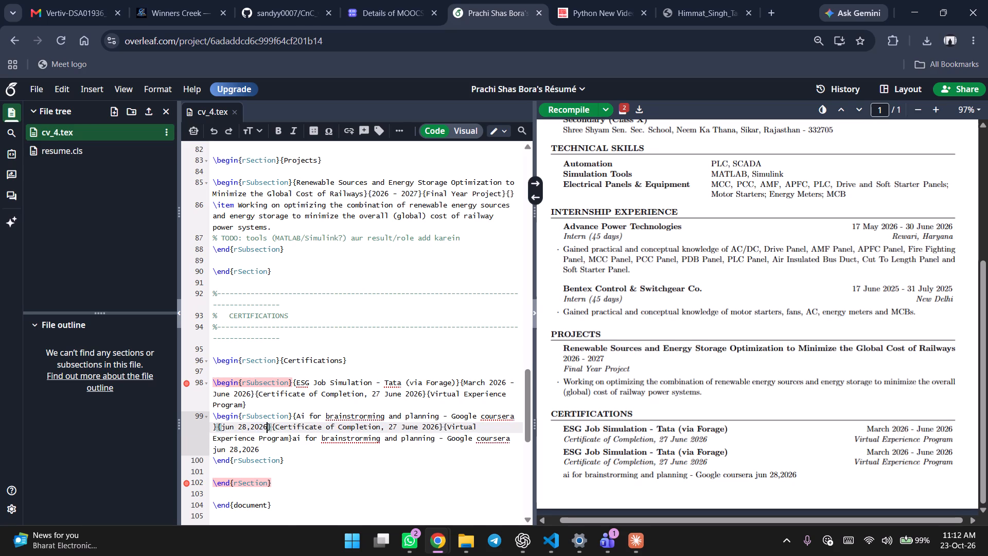
pyautogui.click(224, 427)
pyautogui.press('BackSpace')
pyautogui.hotkey('shift', 'j')
# Delete the leftover course name and date text following the Google coursera entry's Virtual Experience Program field.
pyautogui.moveTo(292, 439); pyautogui.dragTo(293, 439)
pyautogui.moveTo(293, 439); pyautogui.dragTo(295, 445)
pyautogui.press('BackSpace')
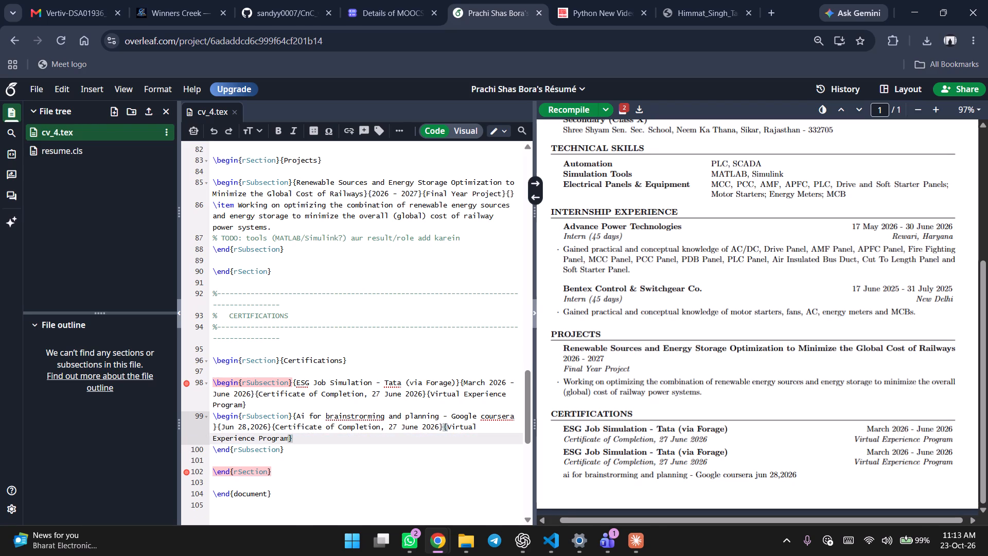
# Close the first ESG Job Simulation entry with a copied \end{rSubsection} after its Virtual Experience Program field.
pyautogui.moveTo(286, 449); pyautogui.dragTo(202, 446)
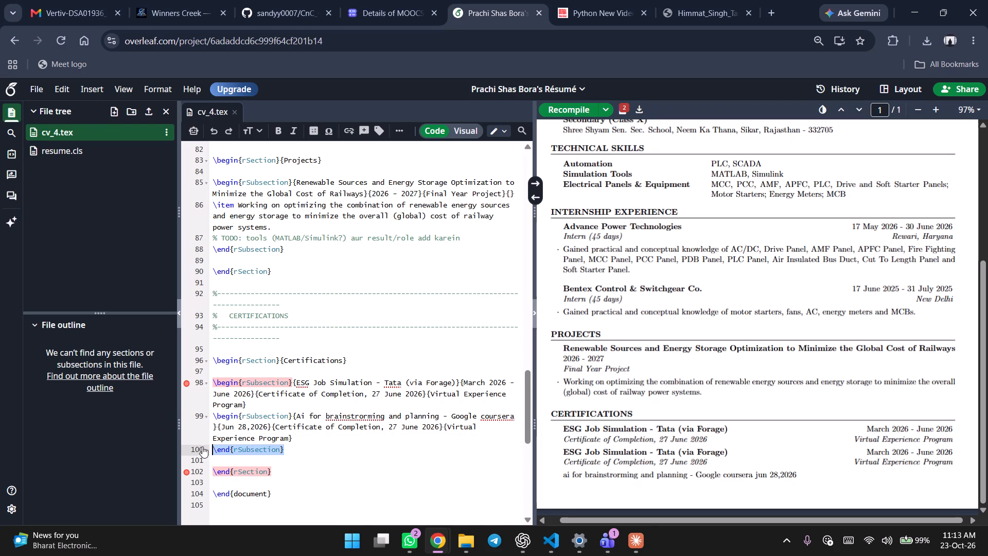
pyautogui.hotkey('ctrl', 'c')
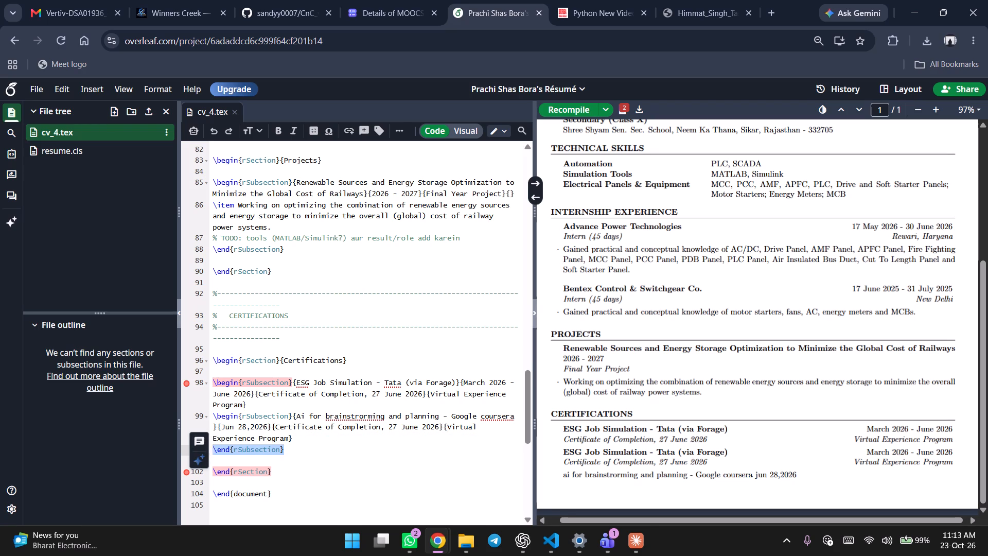
pyautogui.click(264, 405)
pyautogui.press('space')
pyautogui.hotkey('ctrl', 'v')
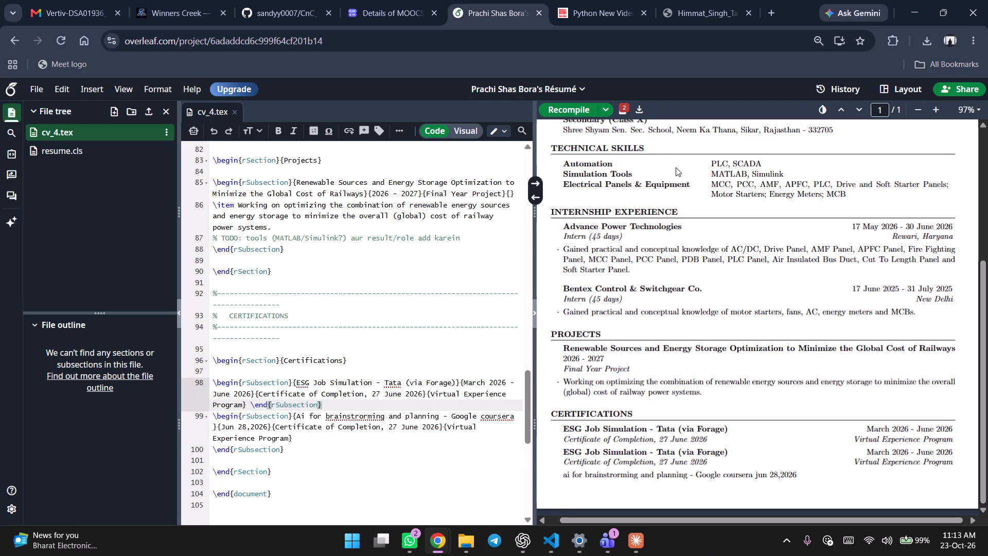
# Recompile the resume and check the Certifications section in the preview.
pyautogui.click(584, 111)
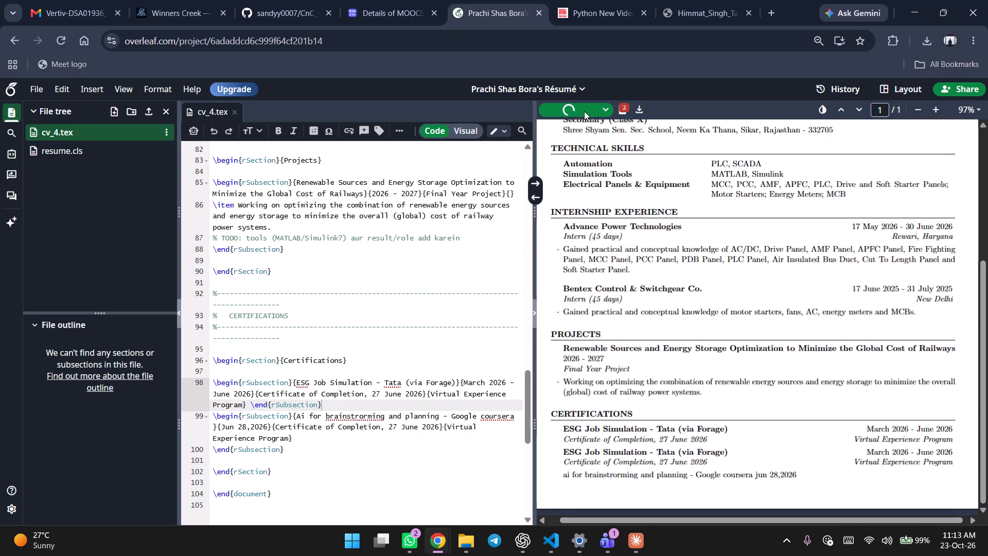
pyautogui.scroll(-1, 368, 290)
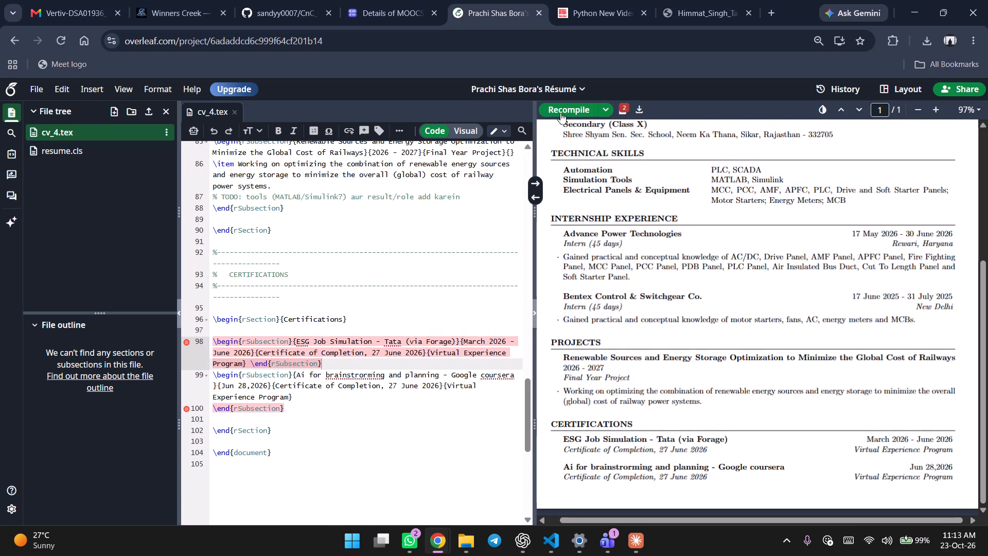
# Apply the AI-suggested fix for the missing \item error on line 98, adding \item before the ESG entry's \end{rSubsection}.
pyautogui.click(624, 108)
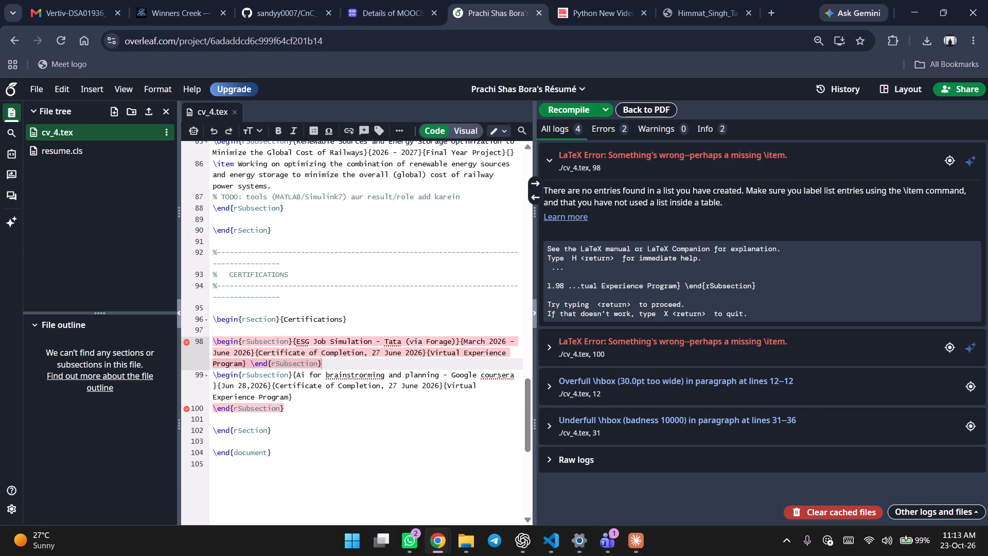
pyautogui.click(606, 270)
pyautogui.click(969, 164)
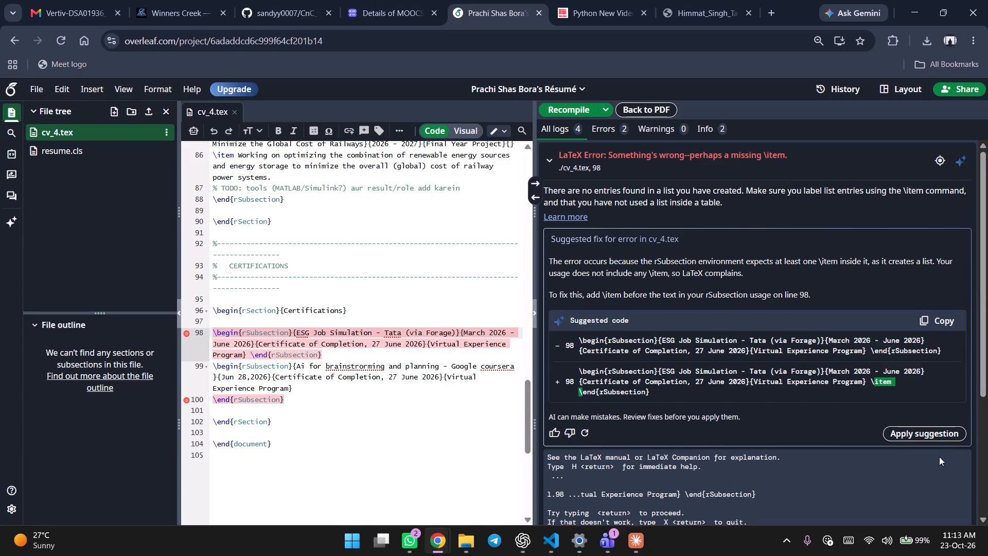
pyautogui.click(931, 437)
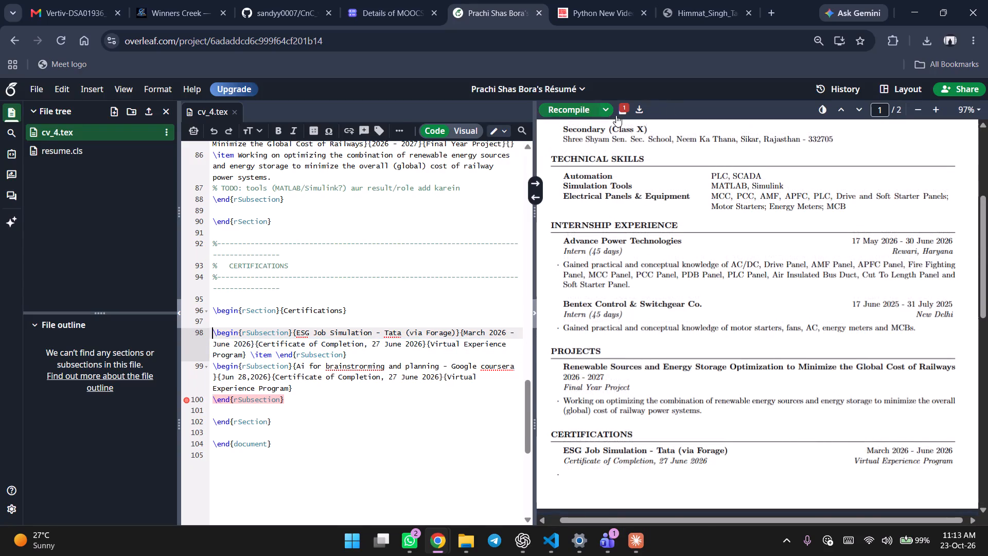
# Regenerate and apply the AI-suggested fix for the line 100 error, adding \item before the Google coursera entry's \end{rSubsection}.
pyautogui.click(623, 113)
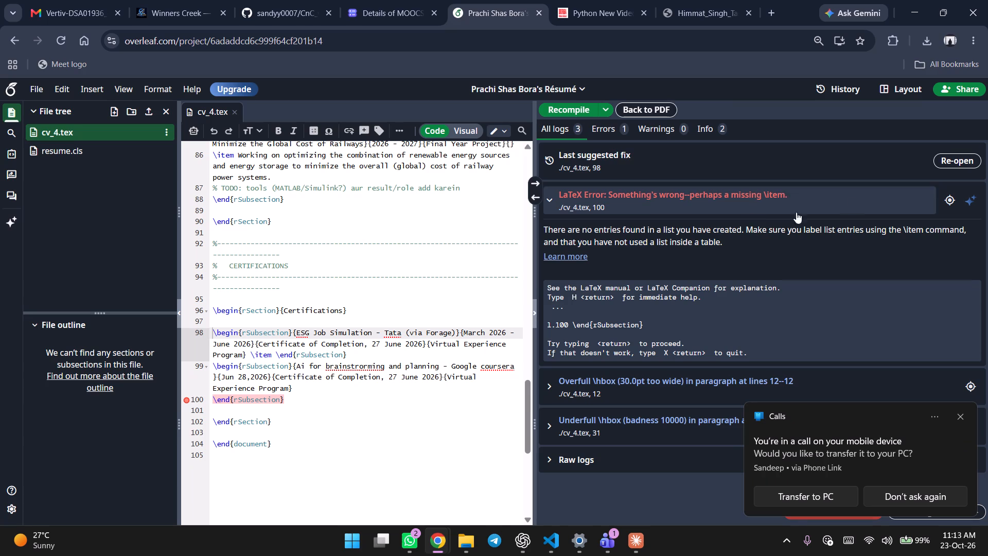
pyautogui.click(966, 200)
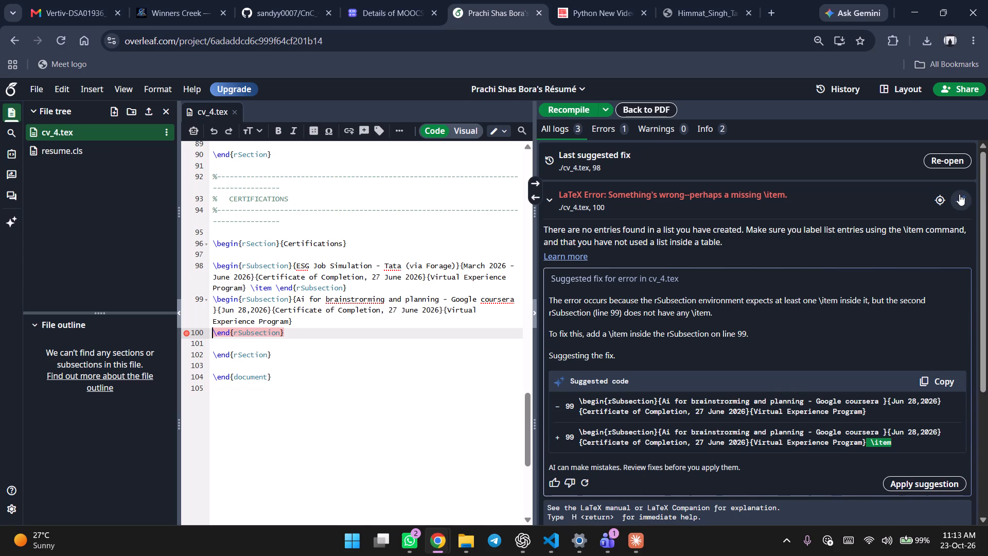
pyautogui.click(959, 194)
pyautogui.click(959, 194)
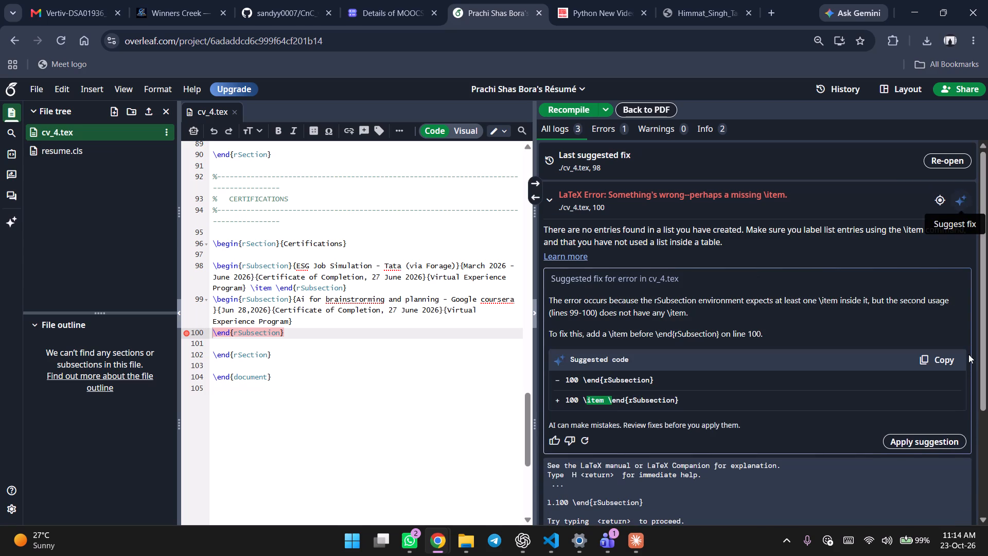
pyautogui.click(934, 440)
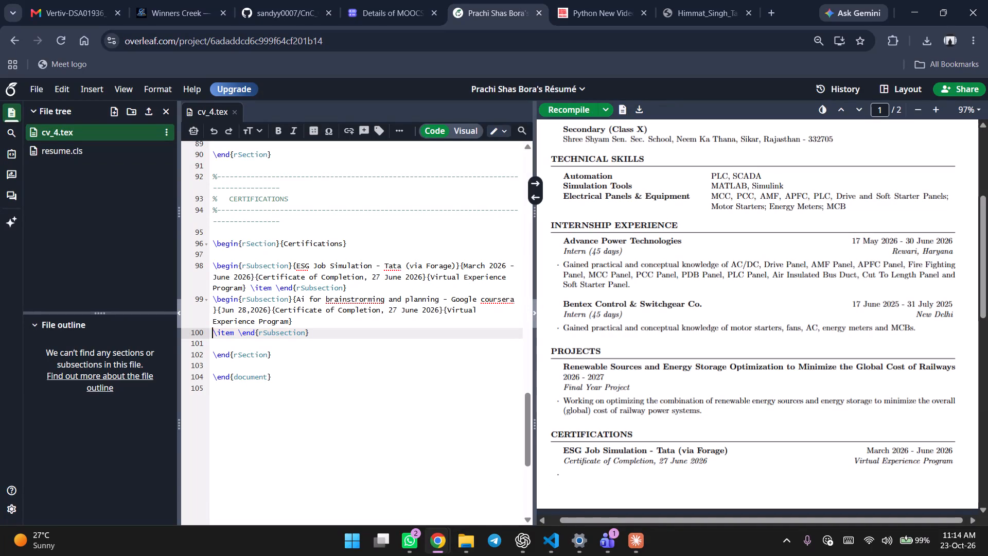
# Examine how the Certifications entries are laid out across the compiled resume's pages.
pyautogui.scroll(-3, 587, 426)
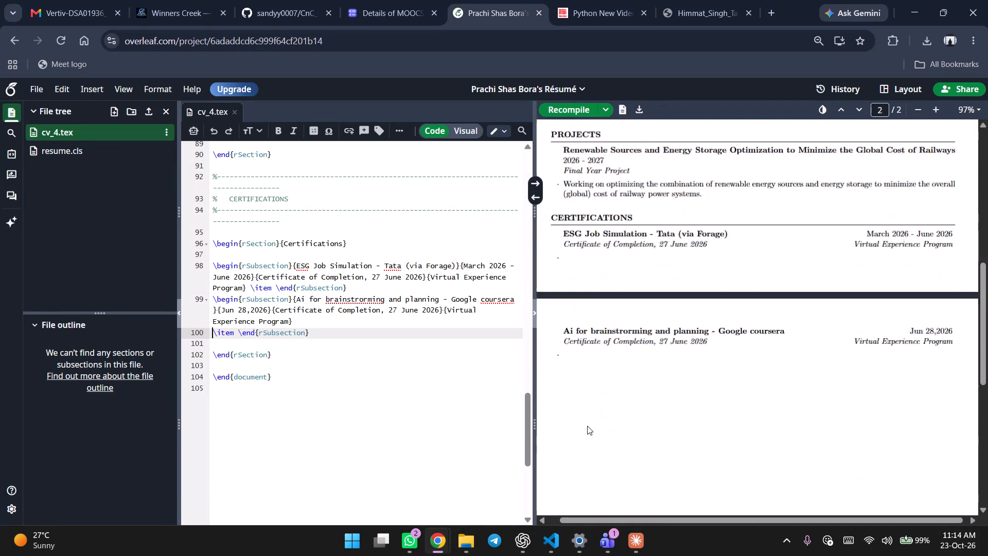
pyautogui.scroll(4, 587, 426)
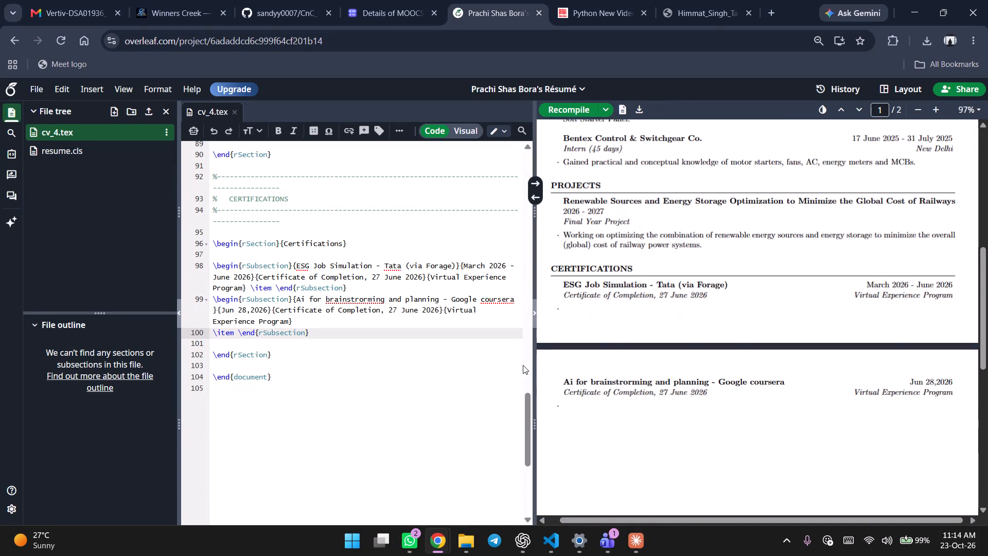
pyautogui.scroll(1, 261, 341)
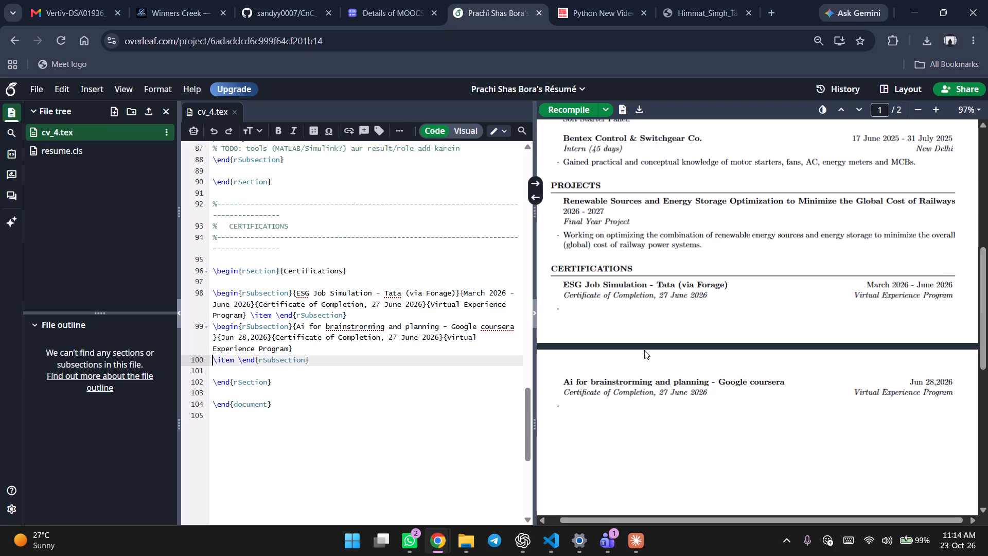
pyautogui.scroll(3, 644, 350)
pyautogui.scroll(-1, 644, 350)
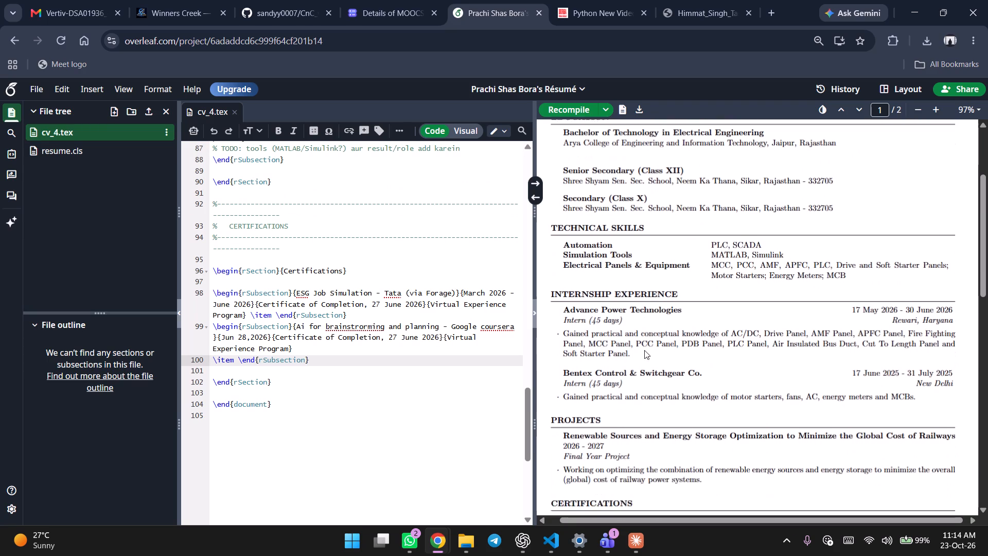
pyautogui.scroll(-1, 644, 350)
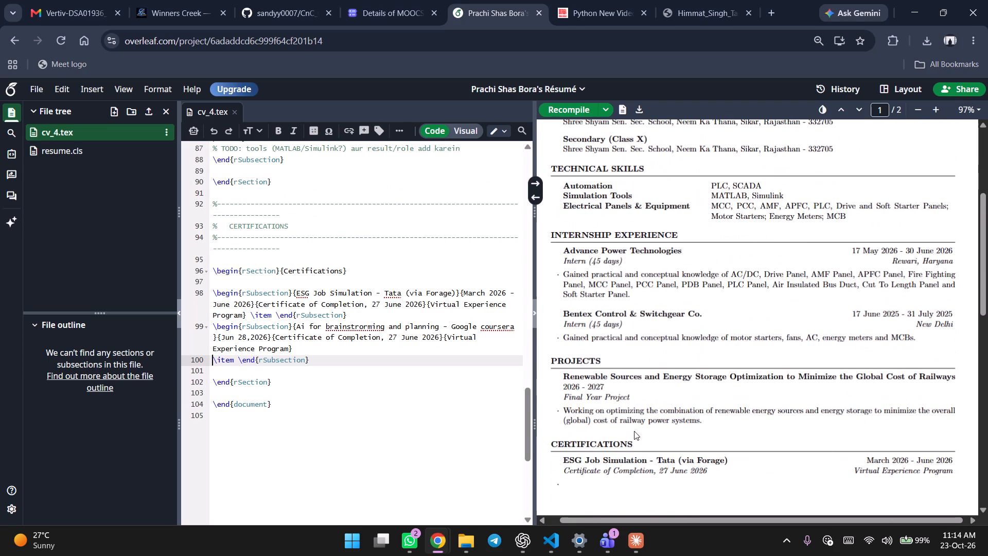
pyautogui.scroll(-2, 673, 402)
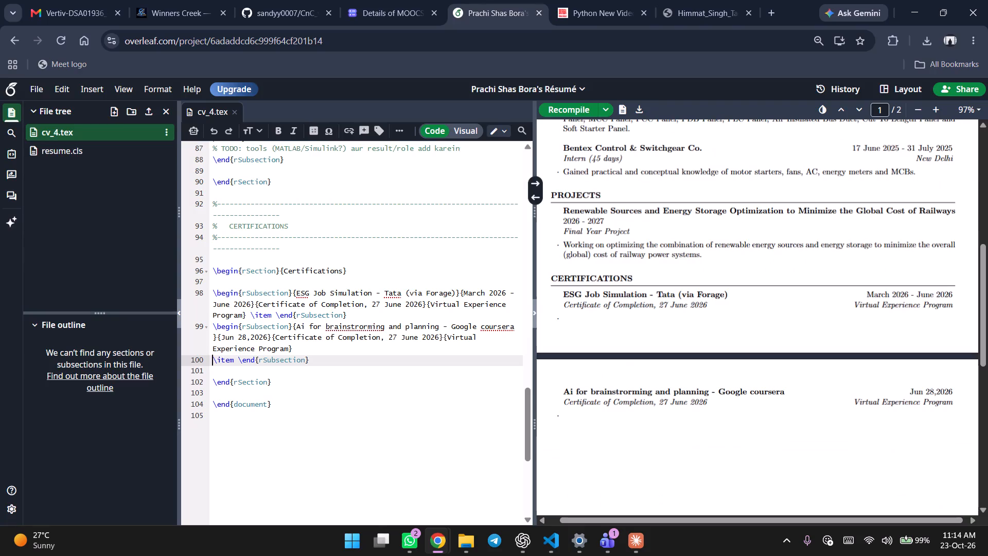
# Review the cv_4.tex source and the compiled preview from the heading to Certifications, checking spacing and the flagged Education line.
pyautogui.scroll(2, 233, 286)
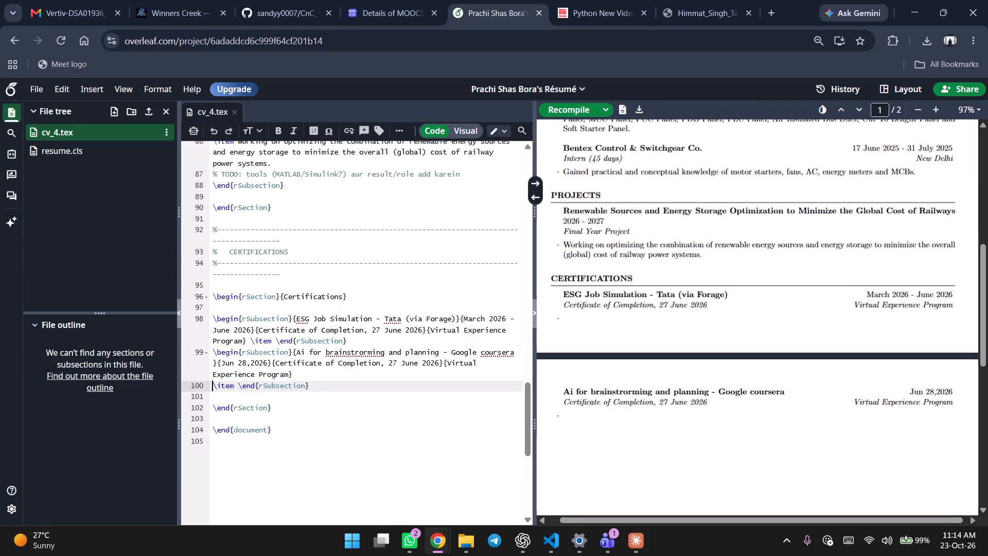
pyautogui.scroll(9, 233, 286)
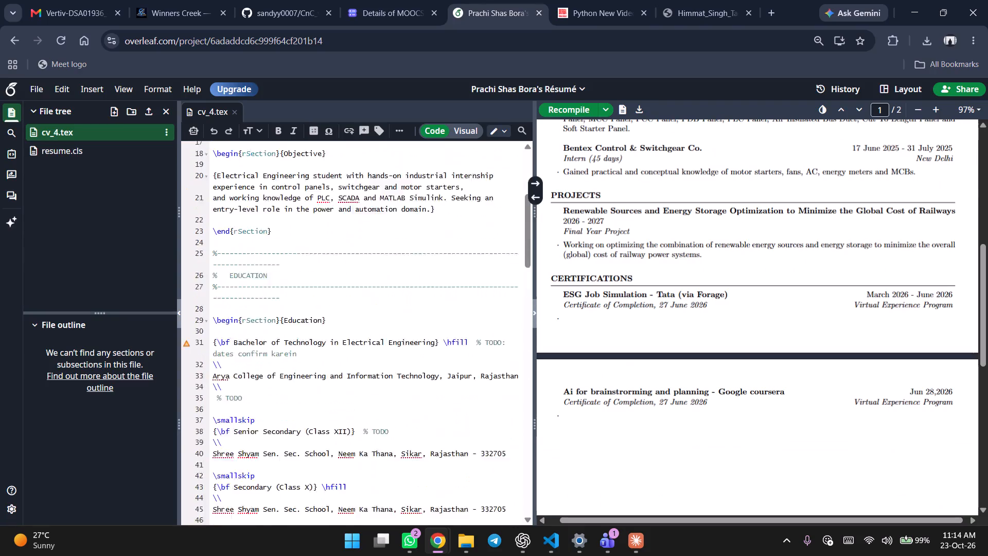
pyautogui.scroll(6, 233, 286)
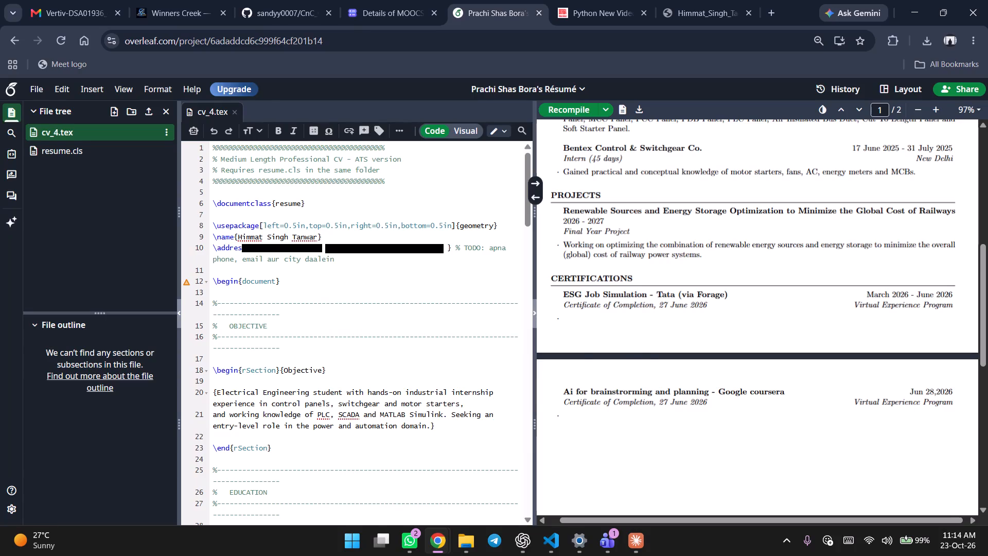
pyautogui.scroll(2, 632, 354)
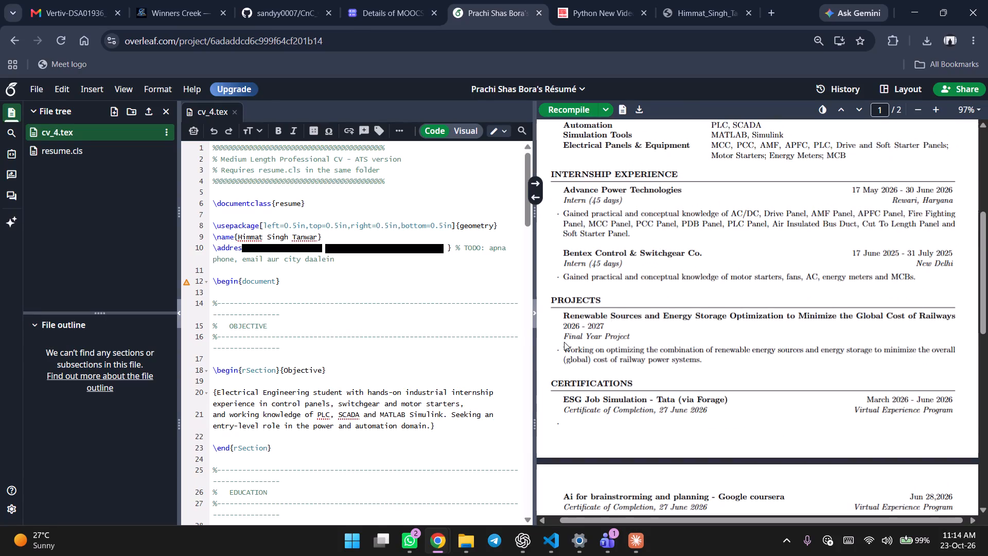
pyautogui.scroll(2, 589, 322)
pyautogui.scroll(1, 603, 374)
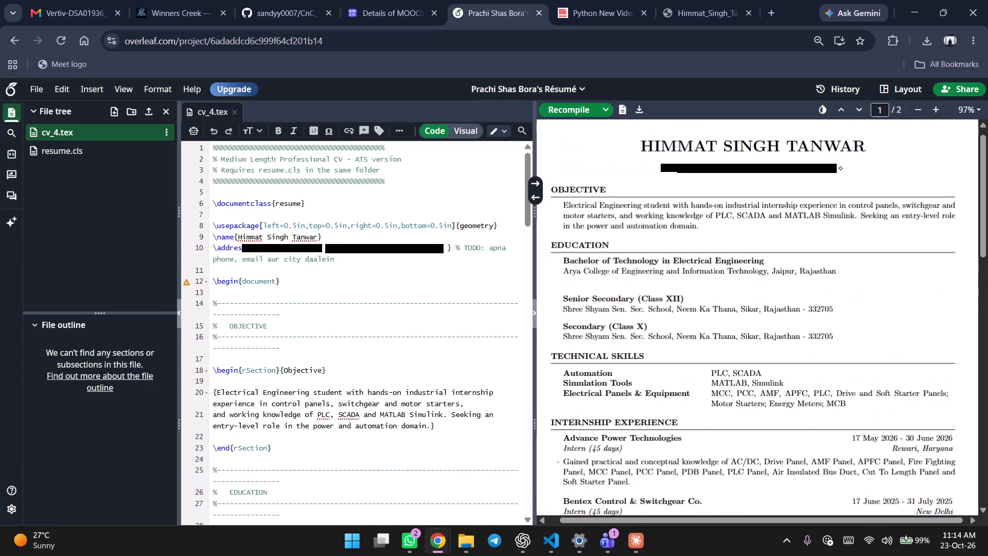
pyautogui.scroll(1, 603, 374)
pyautogui.scroll(3, 331, 232)
pyautogui.scroll(1, 354, 305)
pyautogui.scroll(-4, 354, 305)
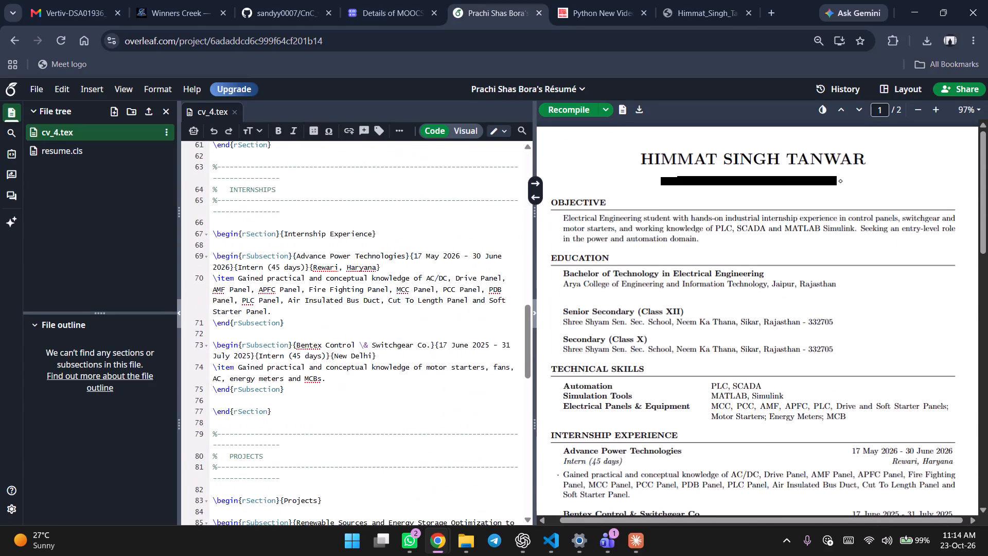
pyautogui.scroll(-1, 268, 321)
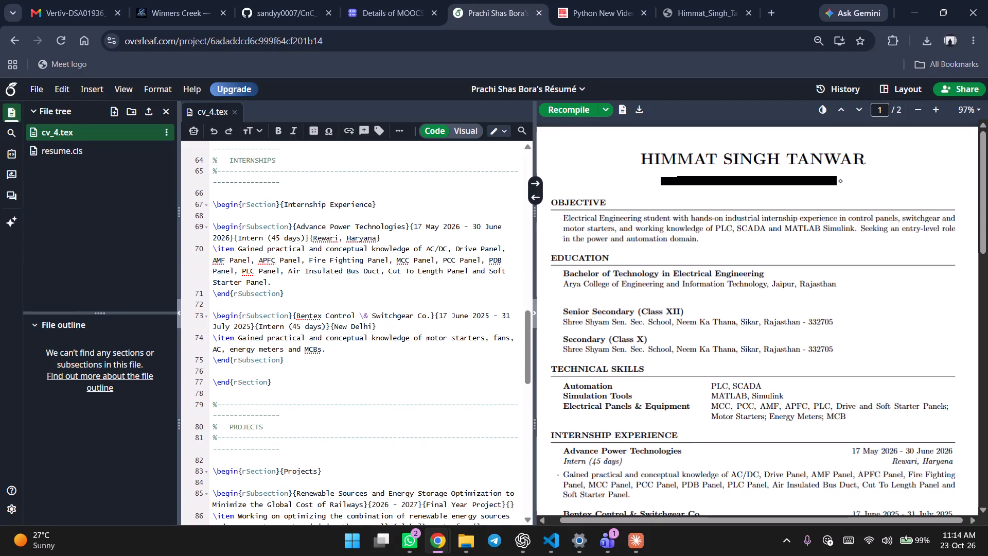
pyautogui.scroll(-1, 218, 412)
pyautogui.scroll(4, 249, 409)
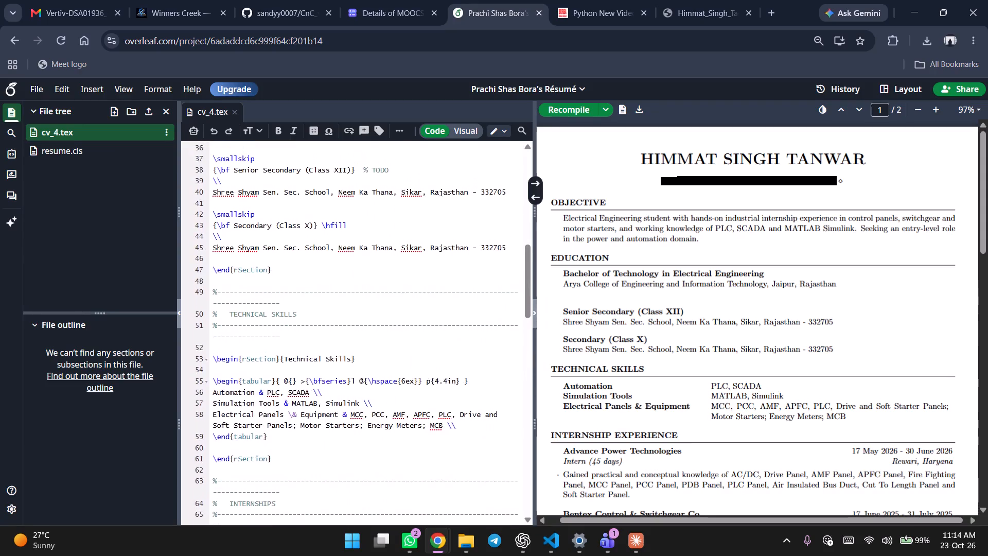
pyautogui.scroll(1, 249, 409)
pyautogui.scroll(1, 226, 347)
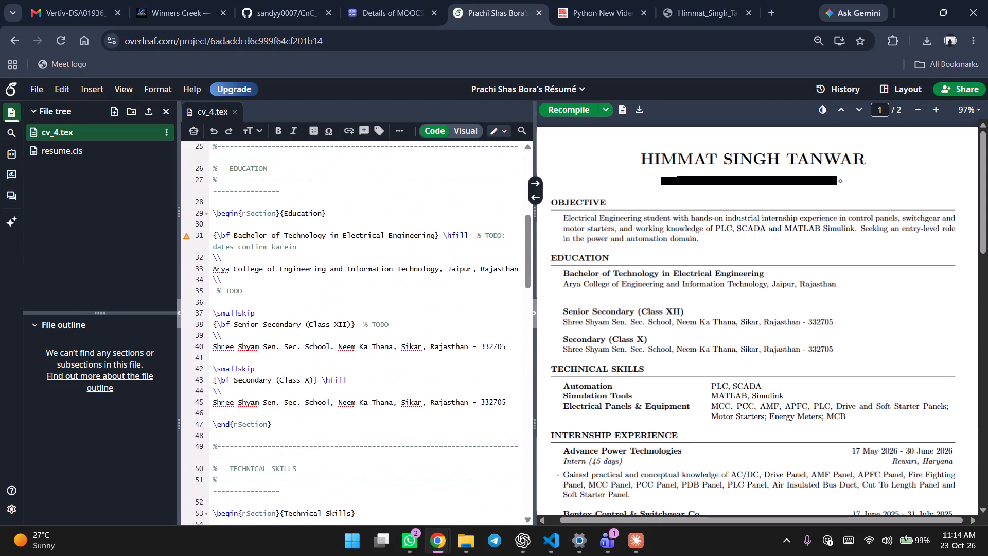
pyautogui.scroll(1, 276, 275)
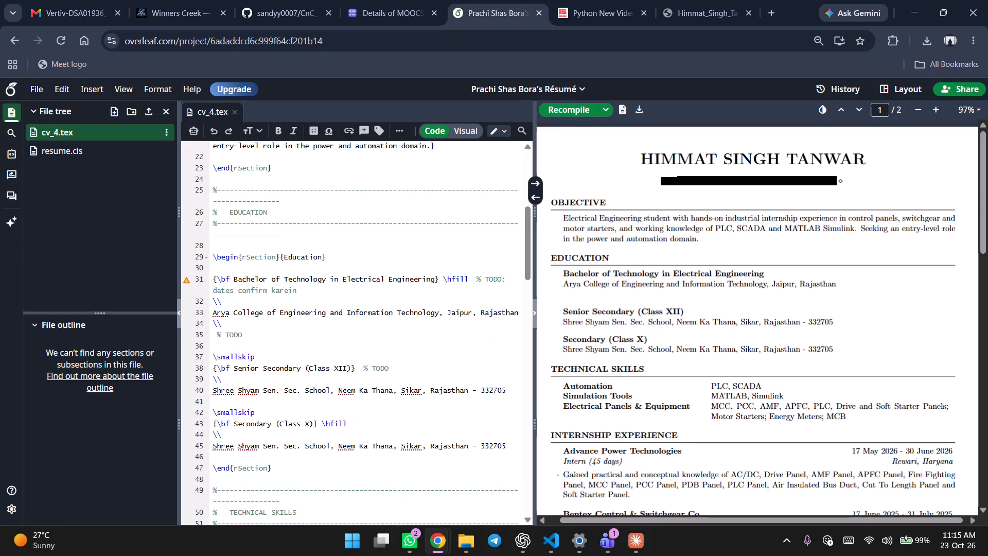
pyautogui.scroll(-1, 242, 299)
pyautogui.scroll(-8, 650, 371)
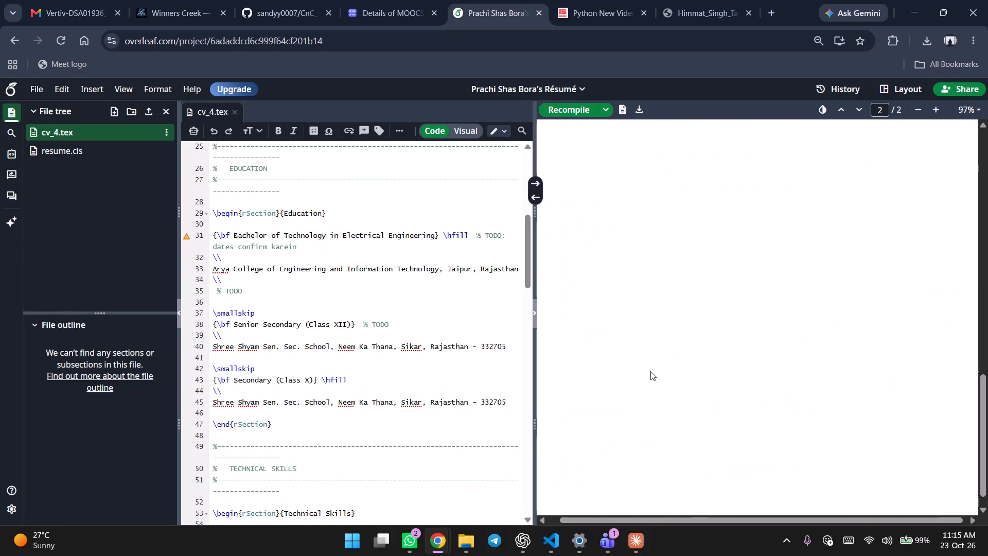
pyautogui.scroll(4, 650, 371)
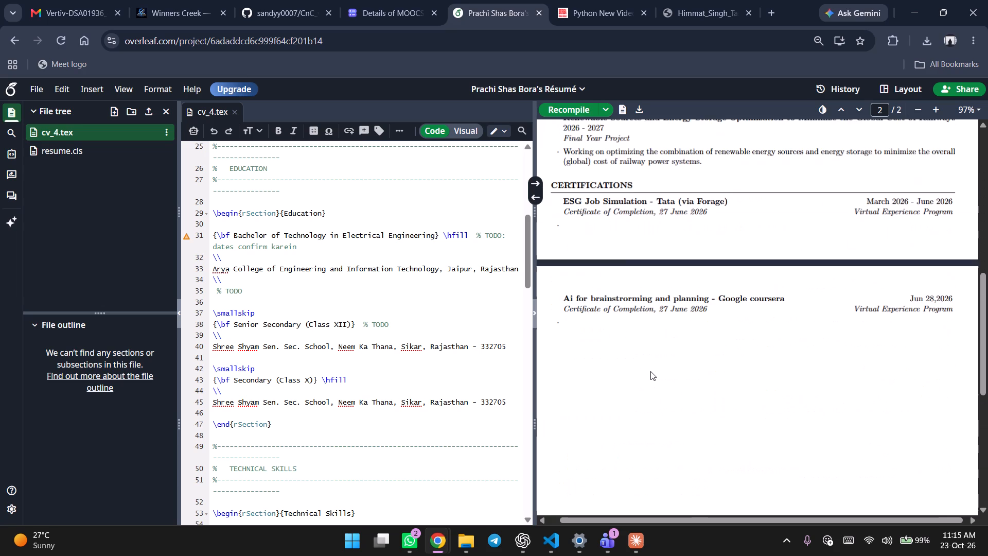
pyautogui.scroll(2, 650, 371)
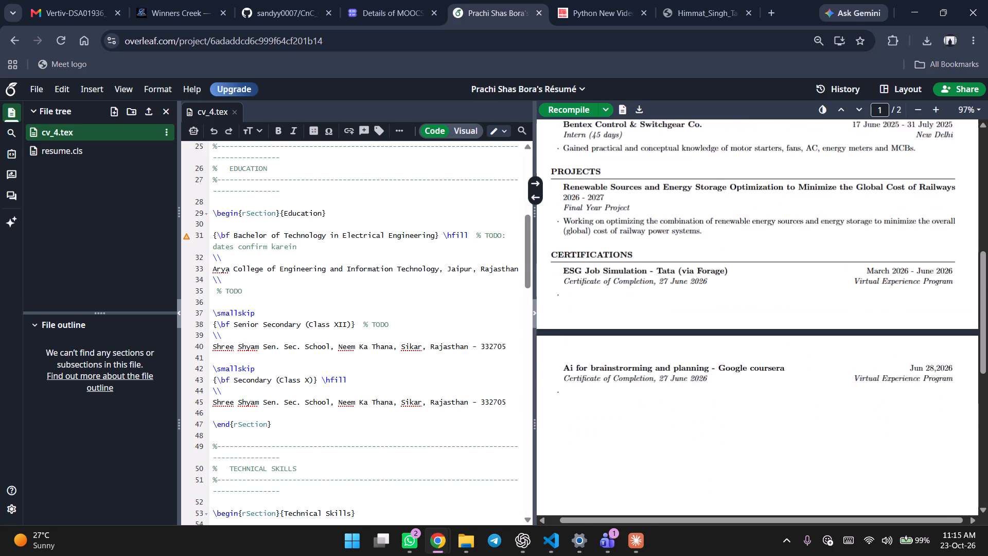
pyautogui.scroll(4, 622, 360)
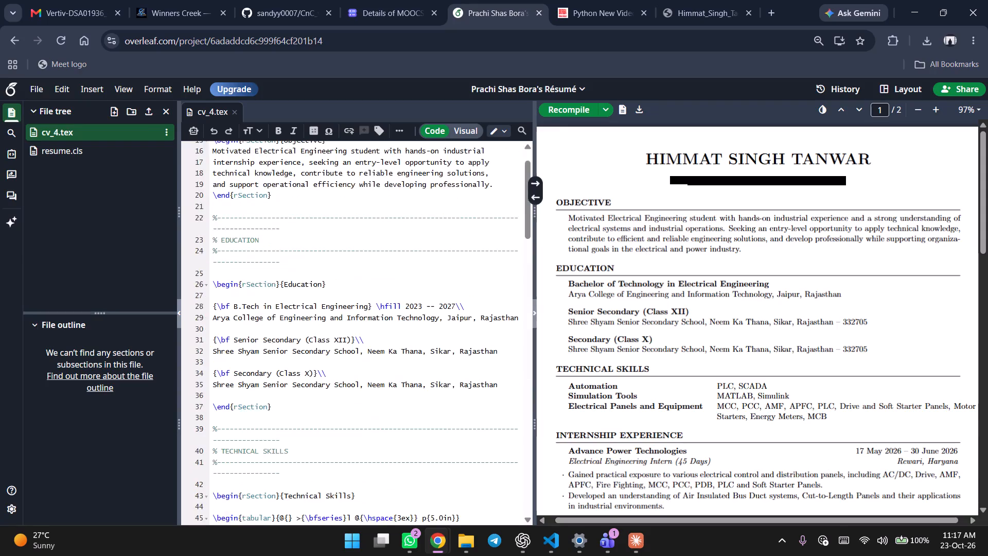
pyautogui.scroll(3, 207, 202)
pyautogui.moveTo(254, 149); pyautogui.dragTo(154, 134)
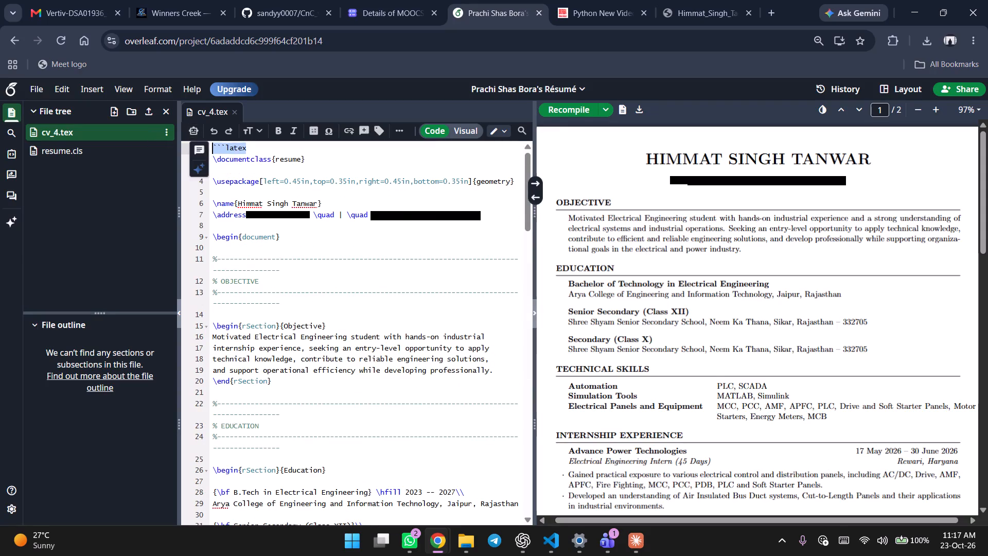
pyautogui.press('BackSpace')
pyautogui.click(560, 111)
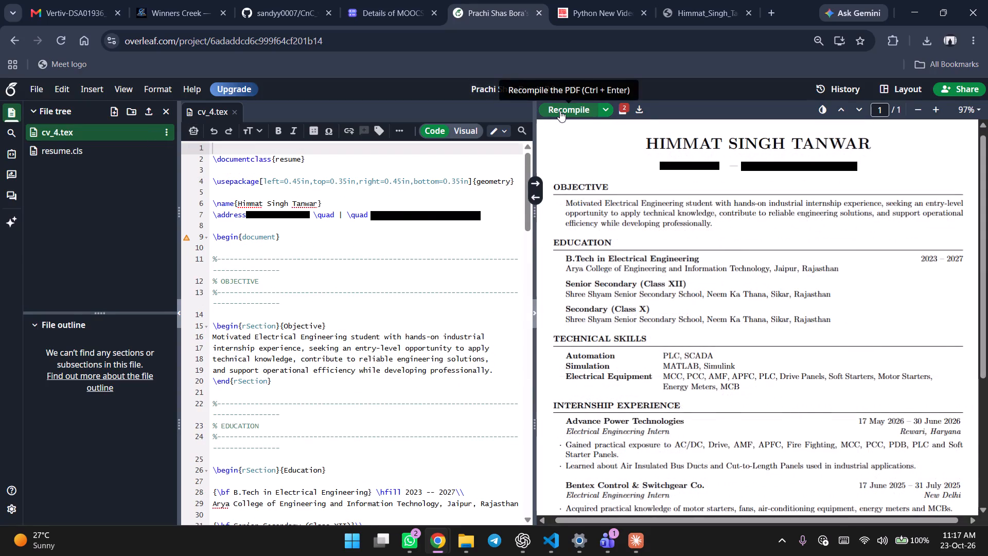
pyautogui.click(560, 111)
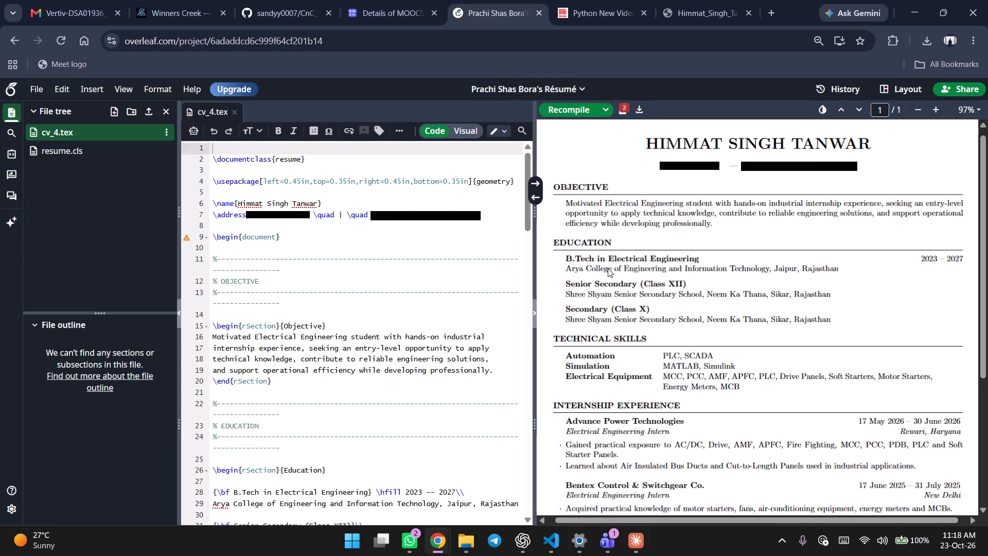
# Examine the compiled resume's one-page layout, especially the B.Tech dates and the school entries in the Education section.
pyautogui.scroll(-4, 608, 268)
pyautogui.scroll(3, 608, 268)
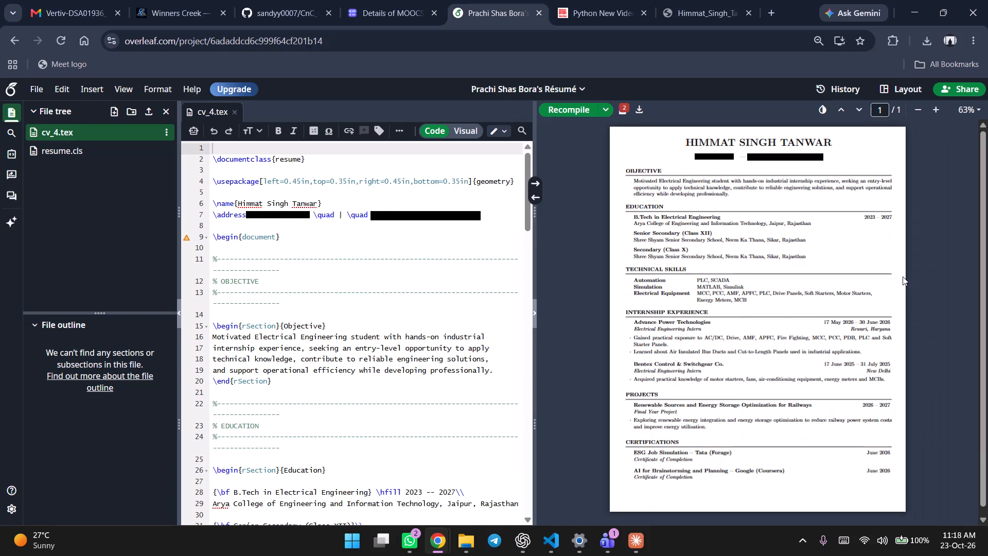
pyautogui.moveTo(864, 217); pyautogui.dragTo(880, 217)
pyautogui.moveTo(880, 217); pyautogui.dragTo(893, 218)
pyautogui.click(893, 218)
pyautogui.scroll(3, 660, 233)
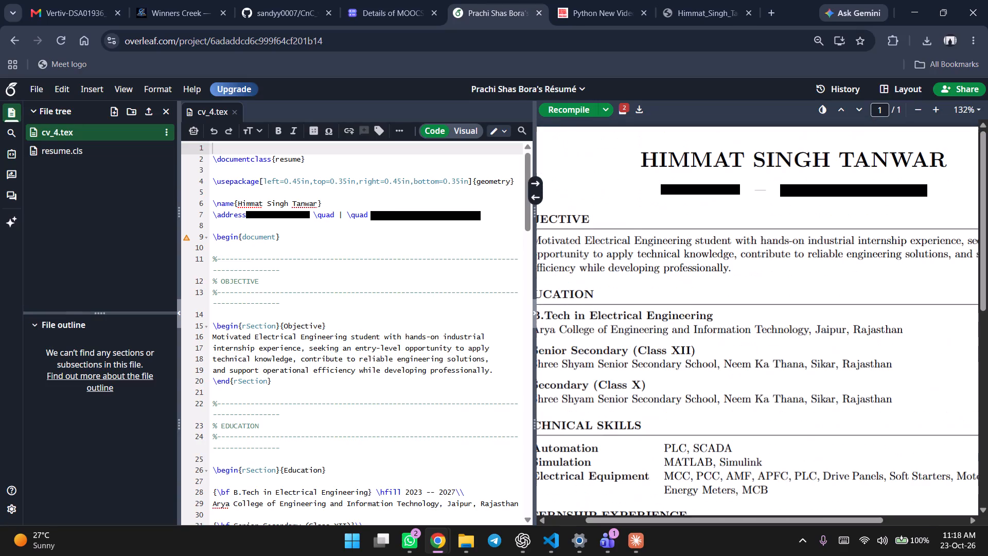
pyautogui.scroll(1, 660, 233)
pyautogui.hscroll(-4, 791, 327)
pyautogui.hscroll(2, 791, 327)
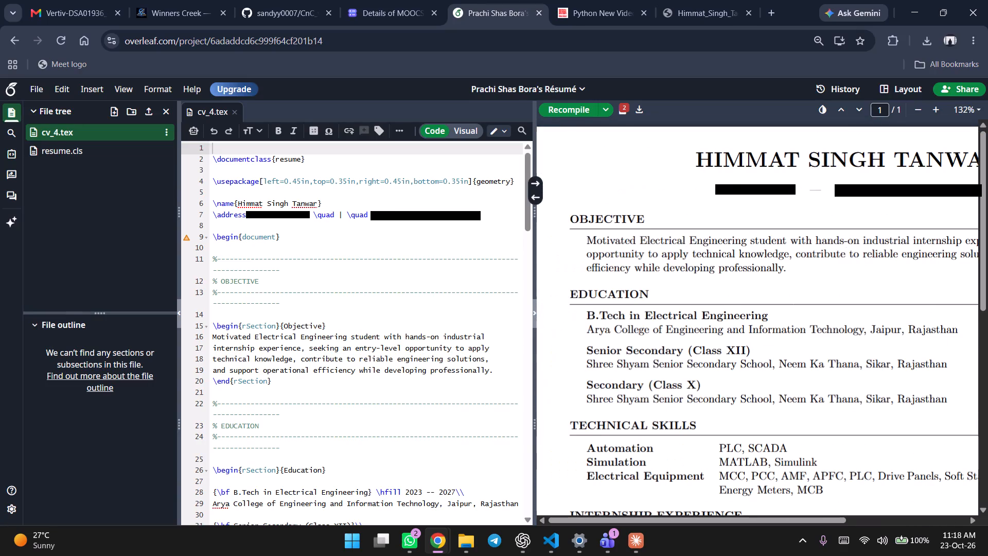
pyautogui.scroll(1, 334, 321)
# Copy \hfill 2023 -- 2027\\ from the B.Tech line to the end of the Class XII and Class X school lines, and recompile.
pyautogui.scroll(-3, 334, 321)
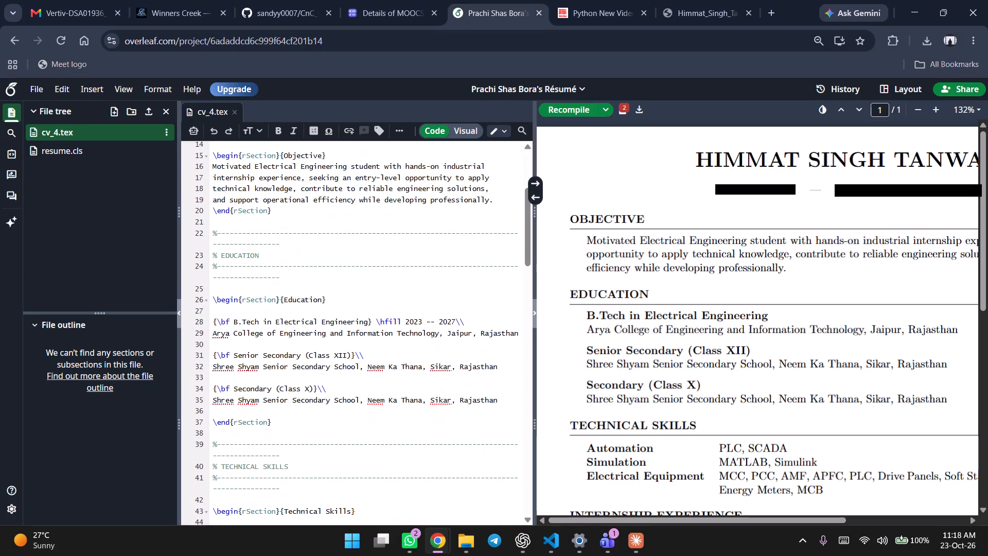
pyautogui.moveTo(376, 325); pyautogui.dragTo(384, 325)
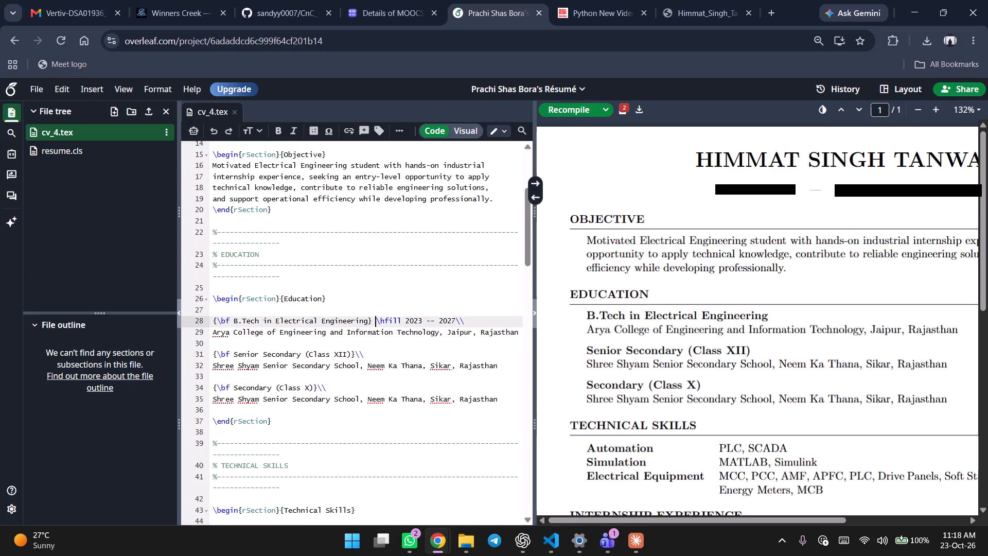
pyautogui.moveTo(384, 325); pyautogui.dragTo(471, 323)
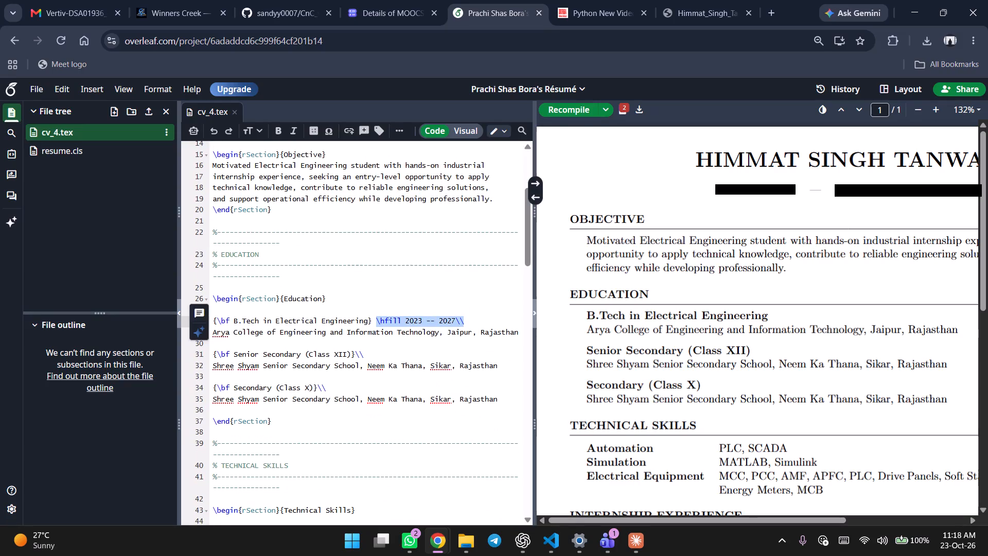
pyautogui.hotkey('ctrl', 'c')
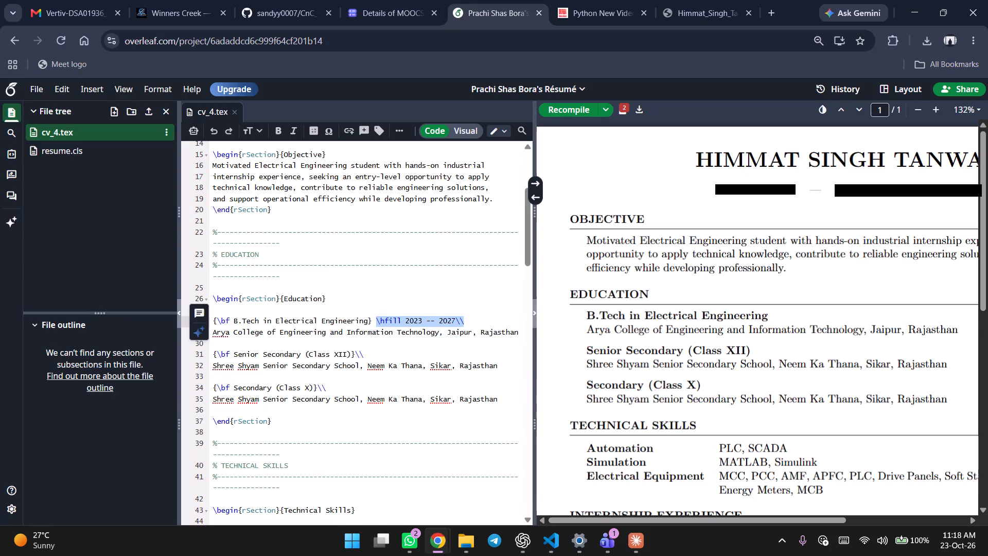
pyautogui.click(516, 366)
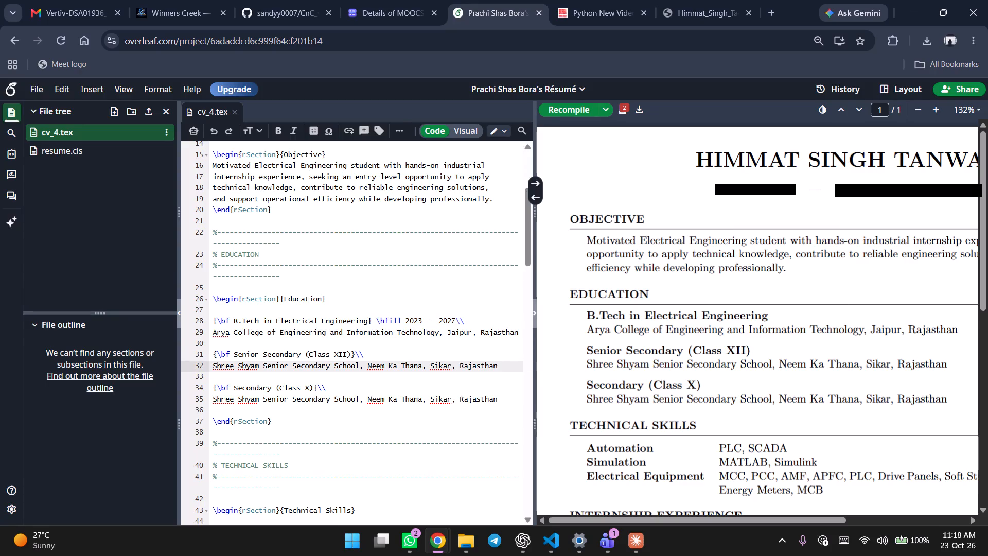
pyautogui.press('space')
pyautogui.hotkey('ctrl', 'v')
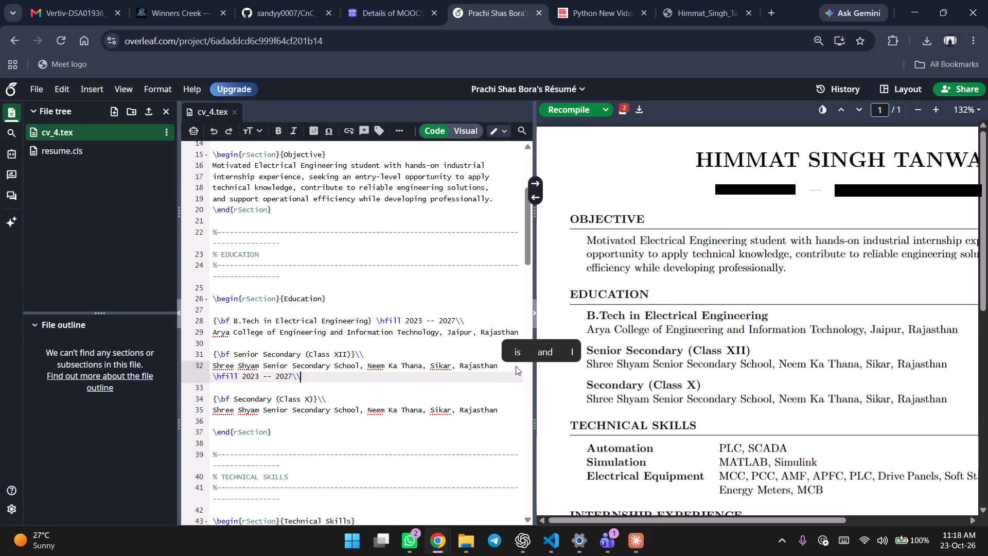
pyautogui.click(506, 415)
pyautogui.press('space')
pyautogui.hotkey('ctrl', 'v')
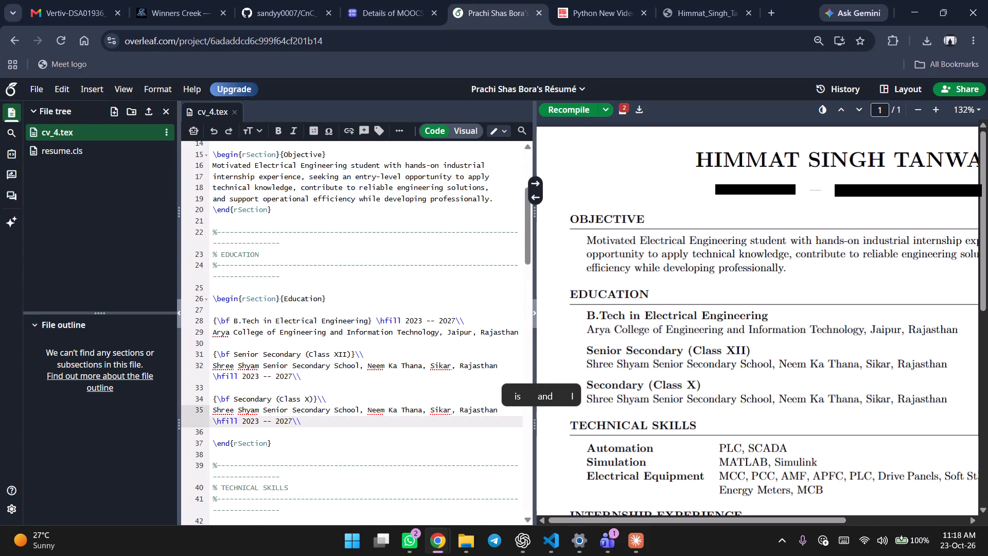
pyautogui.click(558, 103)
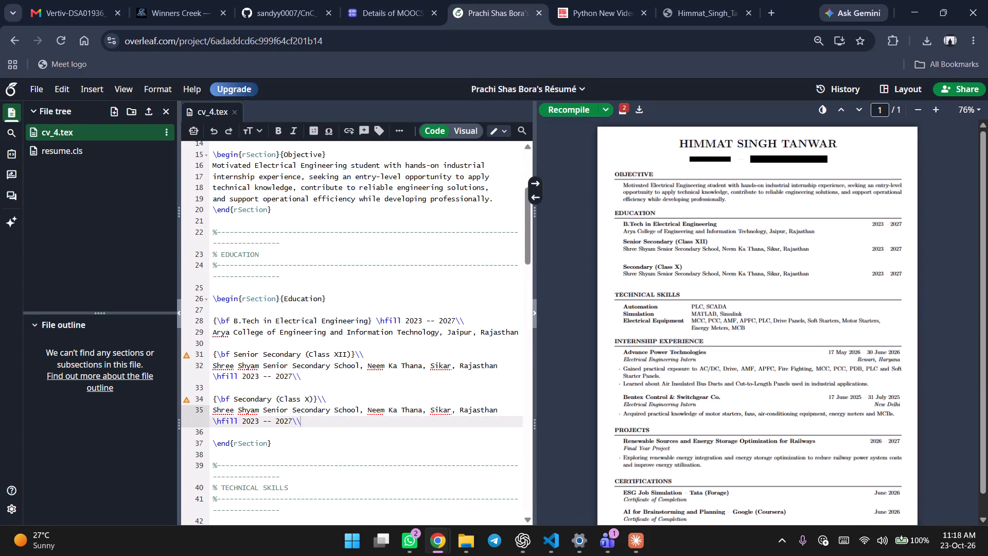
# Replace the date range on the Senior Secondary (Class XII) school line with the single year 2022.
pyautogui.click(290, 378)
pyautogui.press('Right')
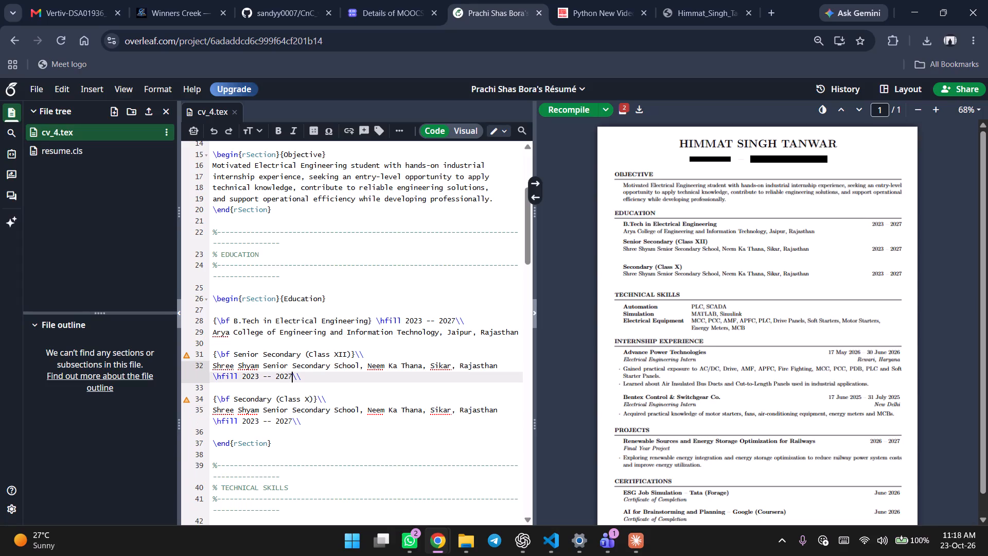
pyautogui.press('BackSpace')
pyautogui.press('BackSpace')
pyautogui.press('BackSpace')
pyautogui.press('BackSpace')
pyautogui.press('BackSpace')
pyautogui.press('BackSpace')
pyautogui.press('BackSpace')
pyautogui.press('BackSpace')
pyautogui.press('BackSpace')
pyautogui.press('BackSpace')
pyautogui.press('BackSpace')
pyautogui.write('022')
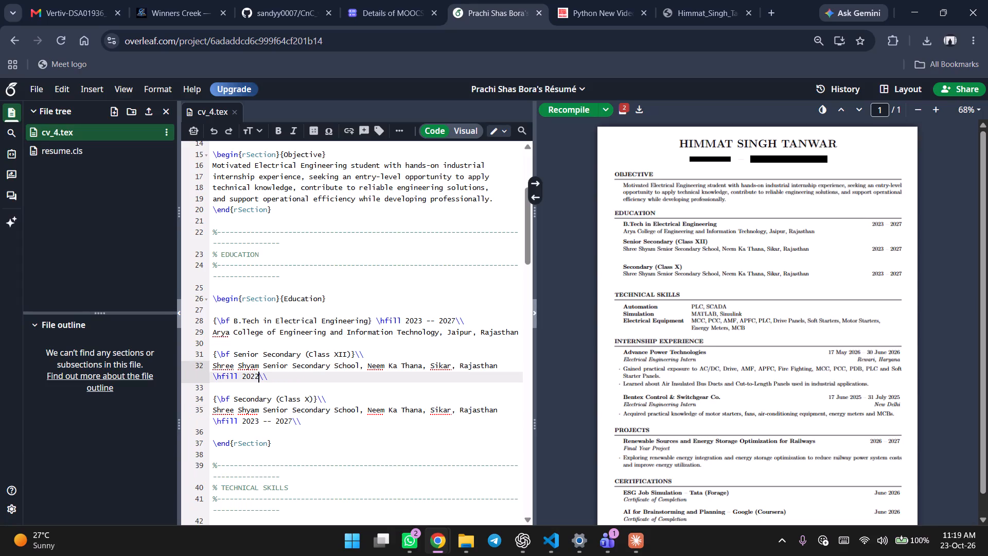
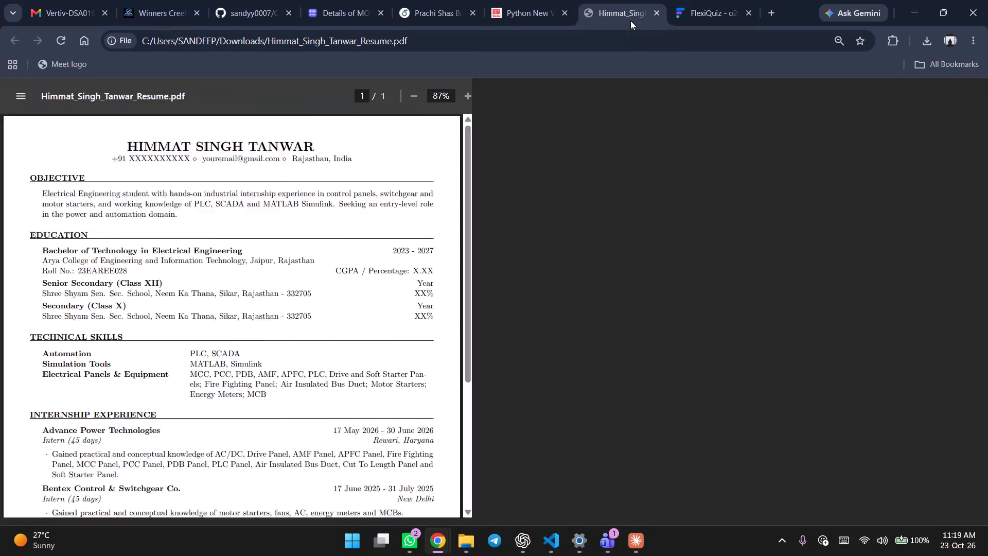
# Review the Education entries and the sections below them in the downloaded resume PDF, and return to the Overleaf project.
pyautogui.scroll(-2, 520, 164)
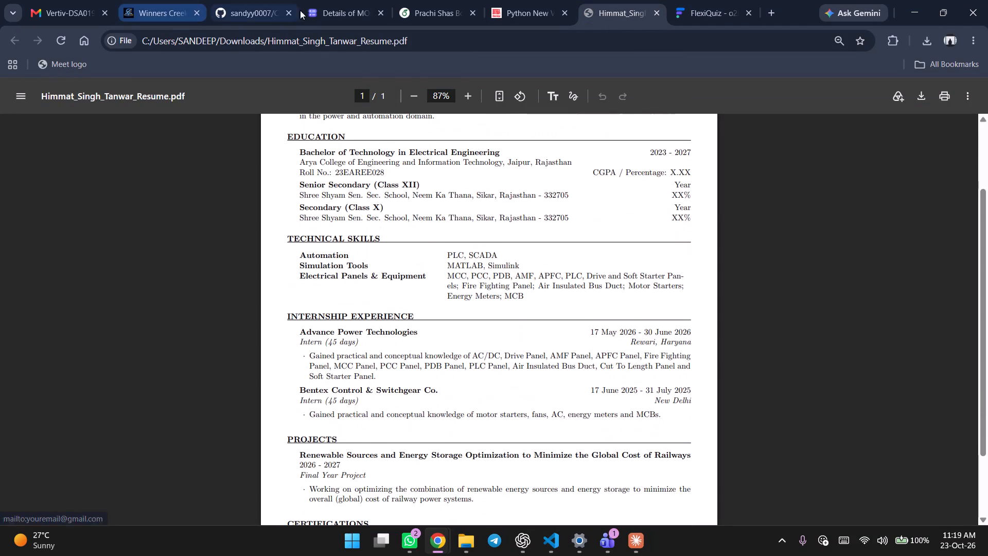
pyautogui.click(441, 18)
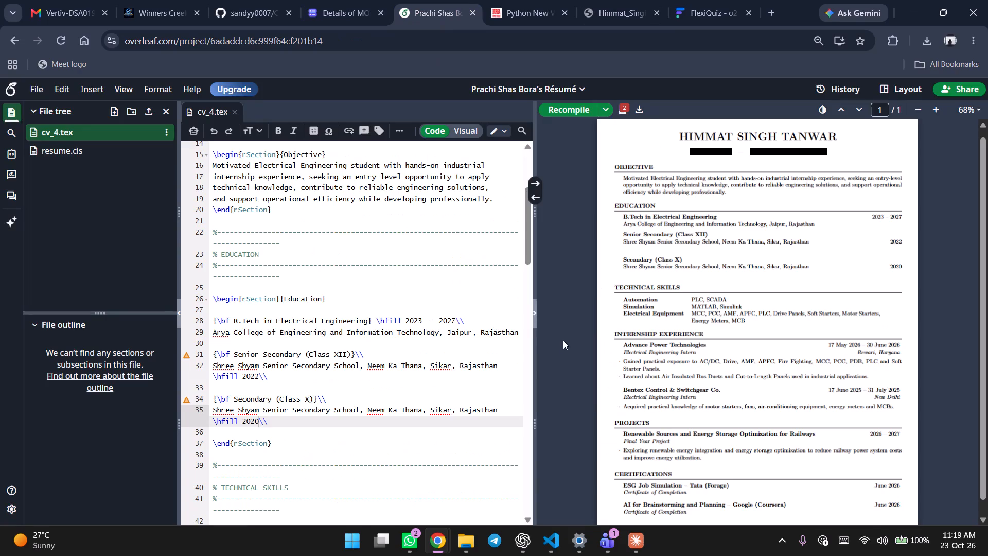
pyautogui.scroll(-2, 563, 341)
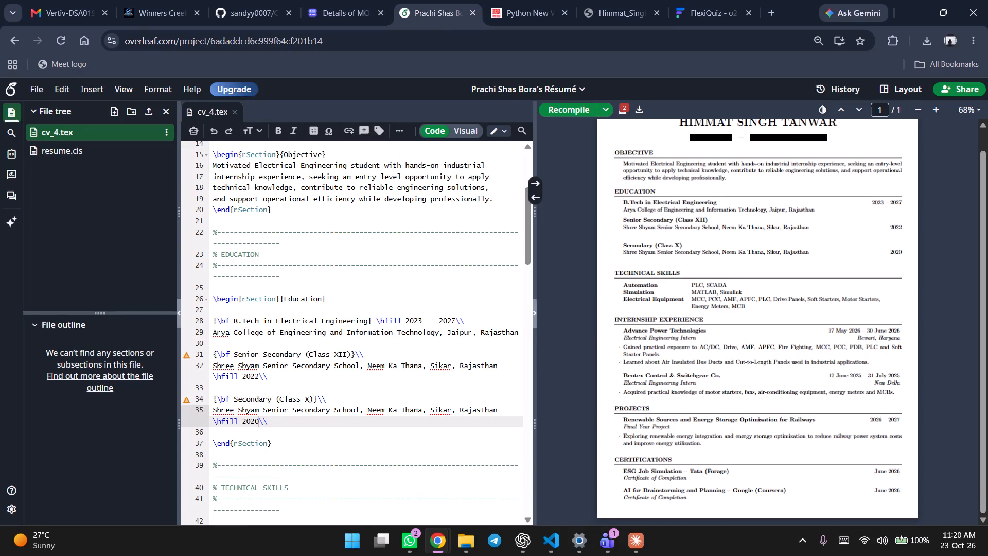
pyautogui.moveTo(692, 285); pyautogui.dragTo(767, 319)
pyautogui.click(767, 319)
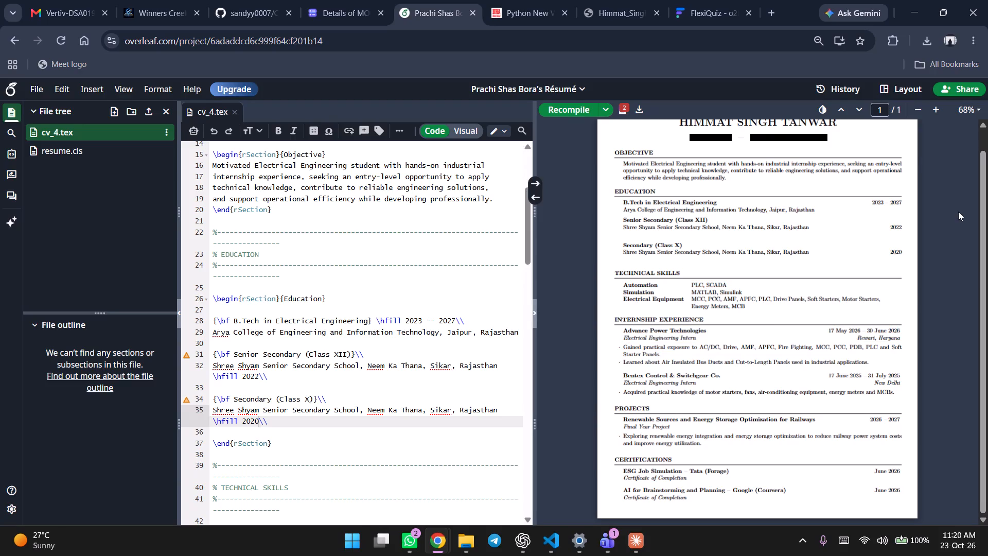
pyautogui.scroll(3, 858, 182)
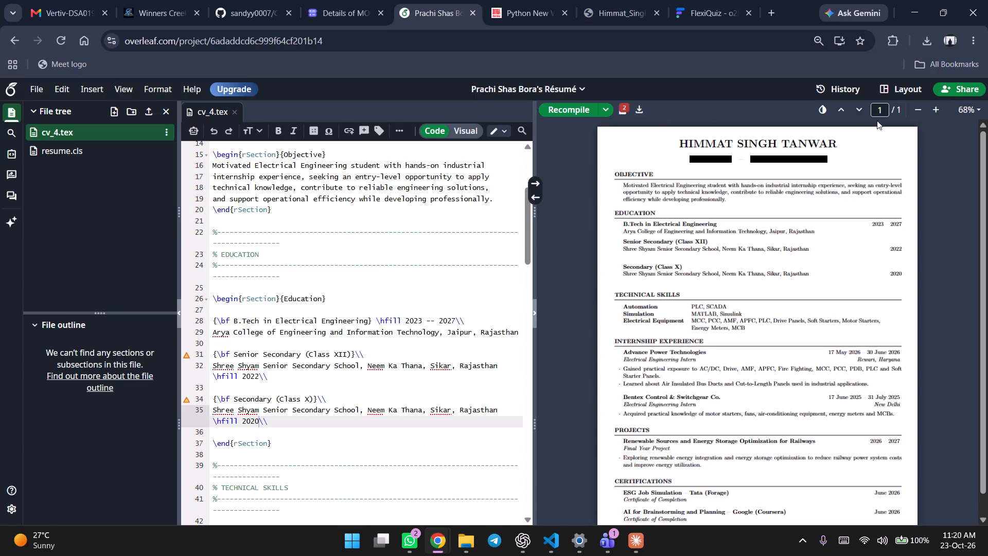
# Download the compiled resume PDF and save it as himmat in the Downloads folder.
pyautogui.click(634, 107)
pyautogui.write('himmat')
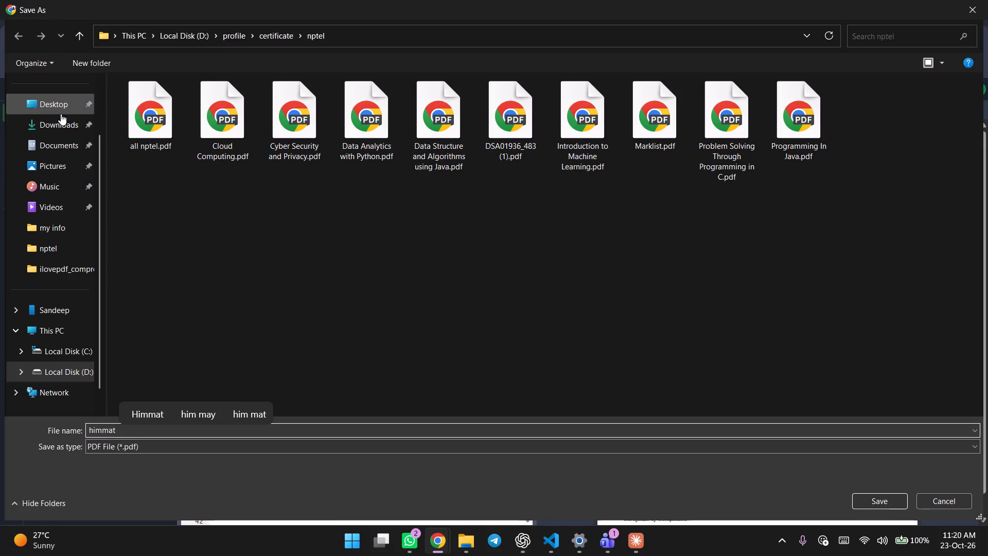
pyautogui.click(54, 125)
pyautogui.press('Return')
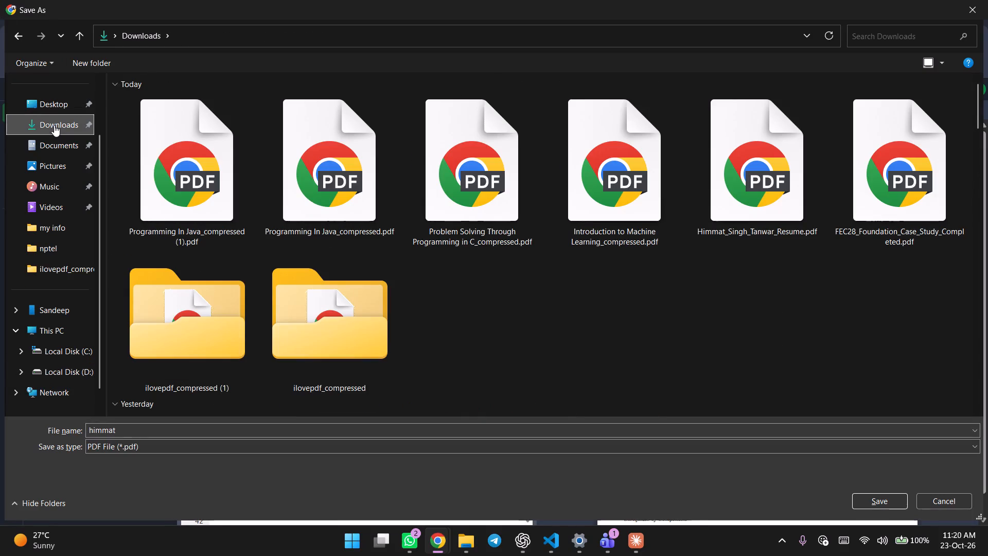
pyautogui.click(881, 493)
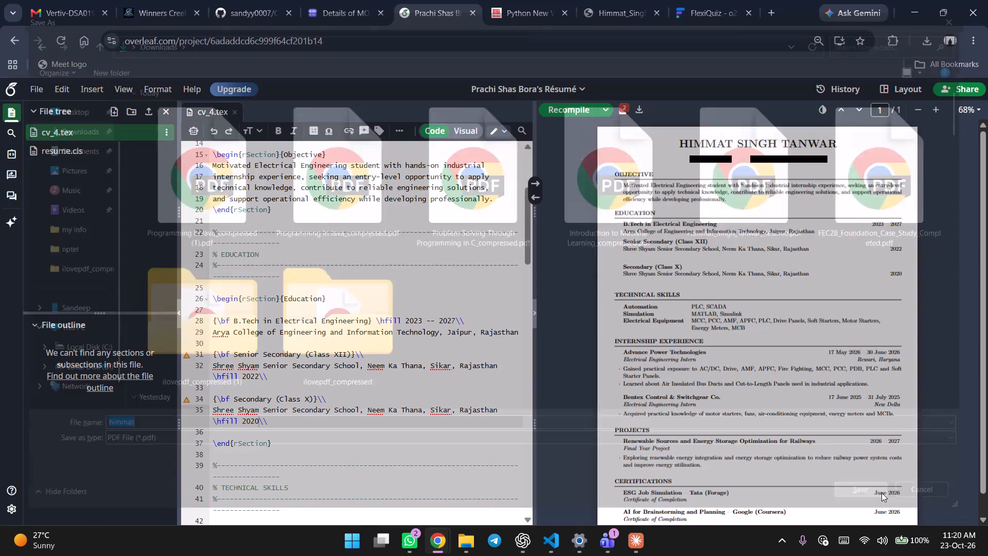
# Switch to File Explorer and copy the himmat.pdf file from the Downloads folder.
pyautogui.click(469, 536)
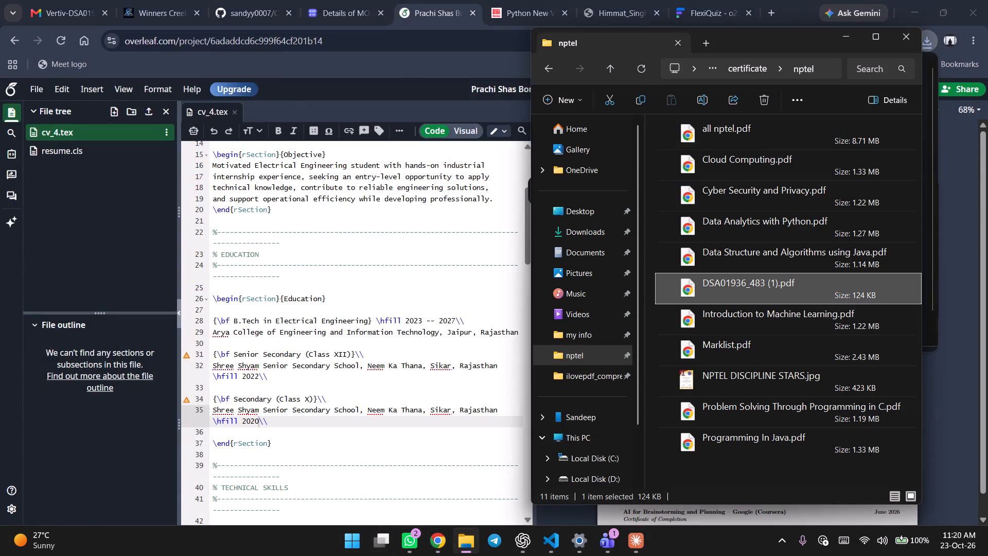
pyautogui.click(558, 237)
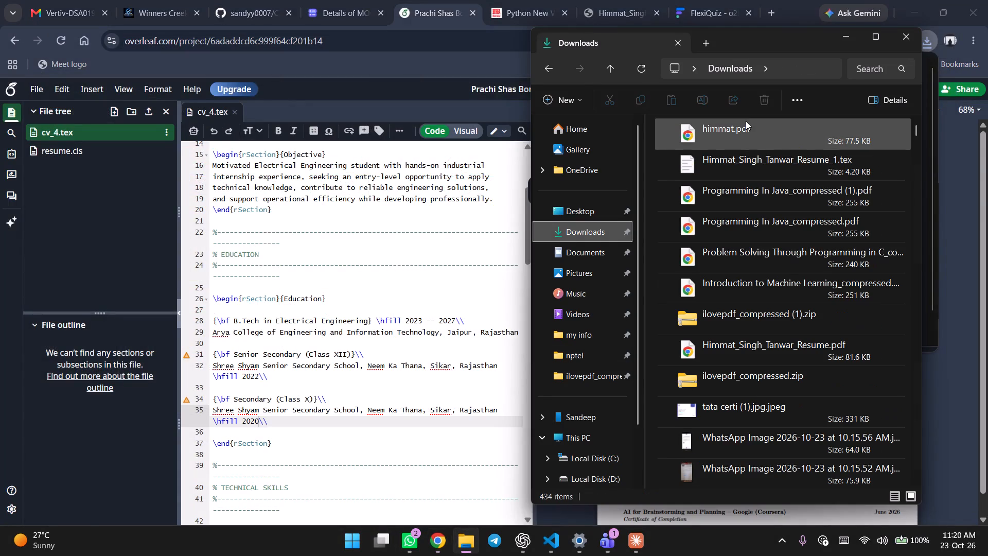
pyautogui.click(746, 121)
pyautogui.hotkey('ctrl', 'c')
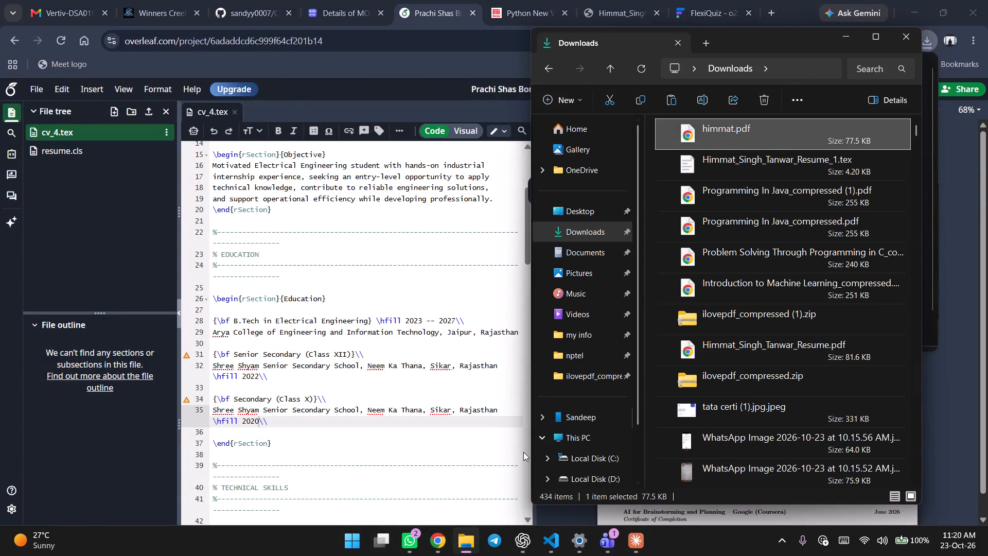